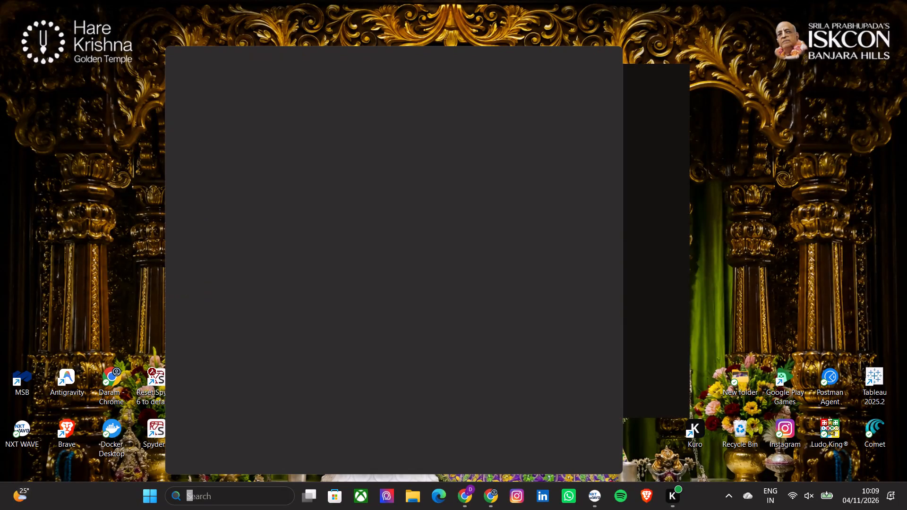
Launch Power BI Desktop and open the recent report online store.pbix.
{"action": "type", "text": "powerbi"}
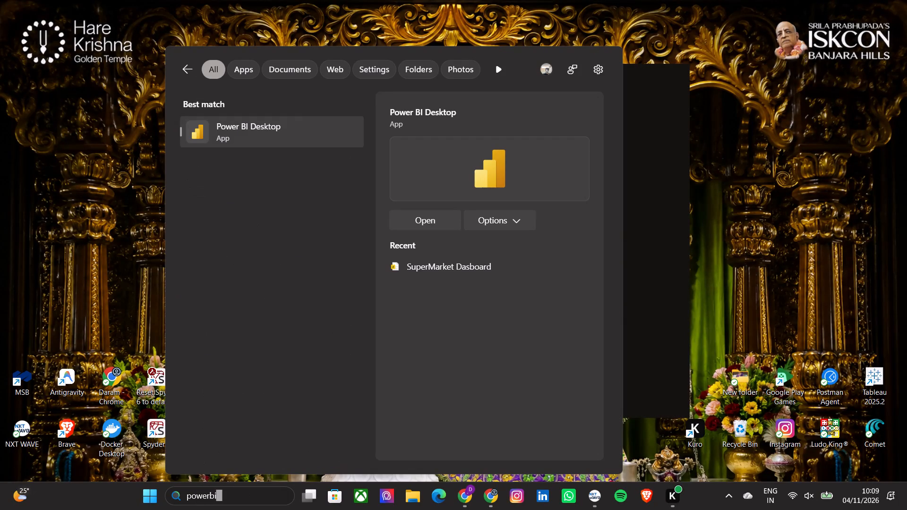
{"action": "key", "text": "Return"}
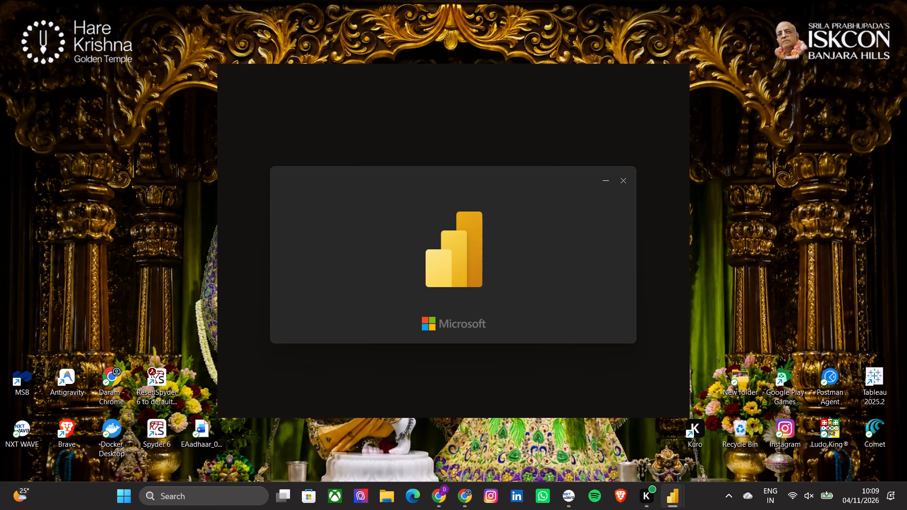
{"action": "scroll", "coordinate": [745, 293], "scroll_direction": "up", "scroll_amount": 1}
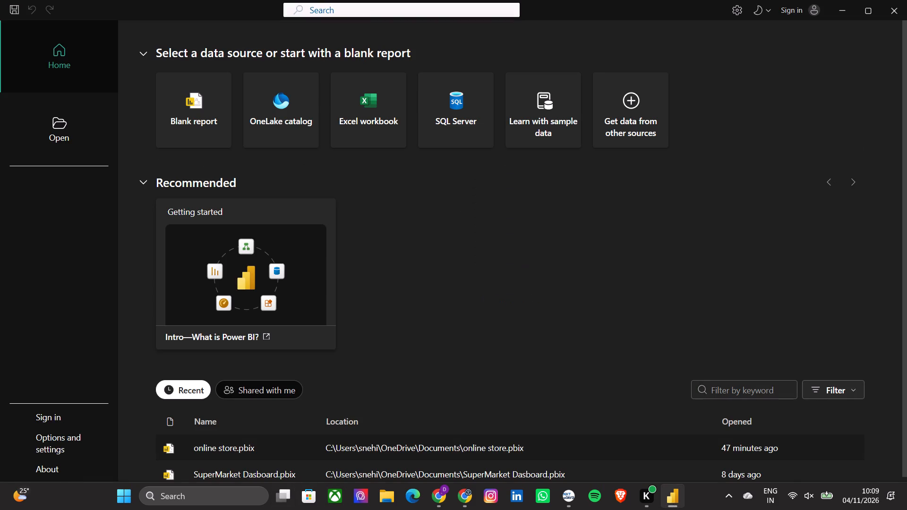
{"action": "left_click", "coordinate": [231, 446]}
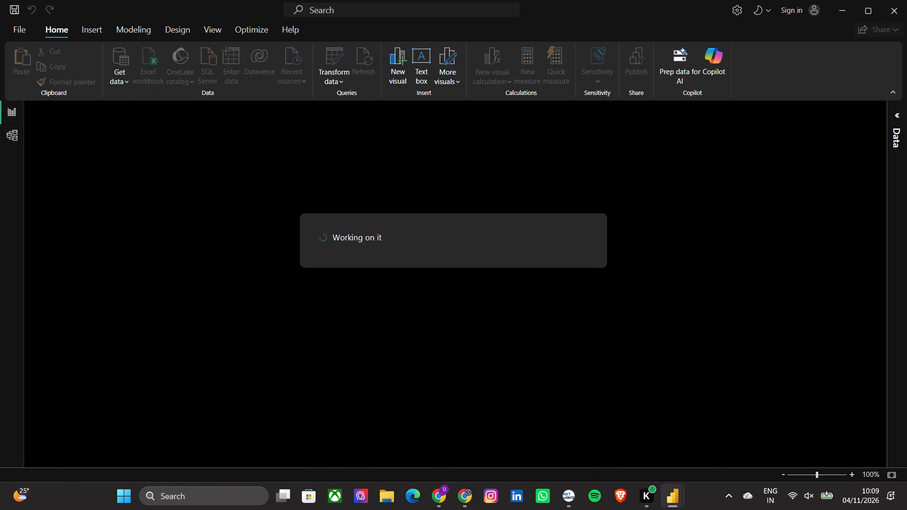
Switch to the NxtWave learning portal and resume the Data visualisation course at Advanced Visualization.
{"action": "left_click", "coordinate": [565, 490]}
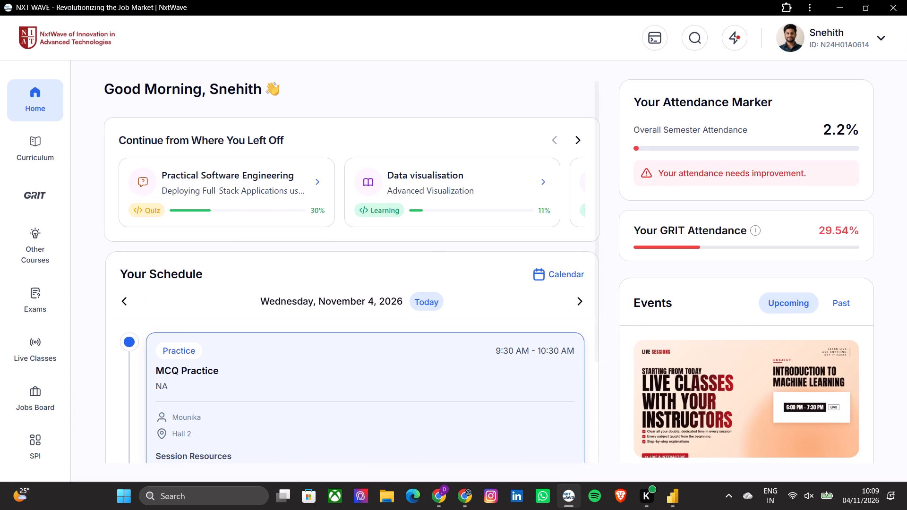
{"action": "left_click", "coordinate": [498, 190]}
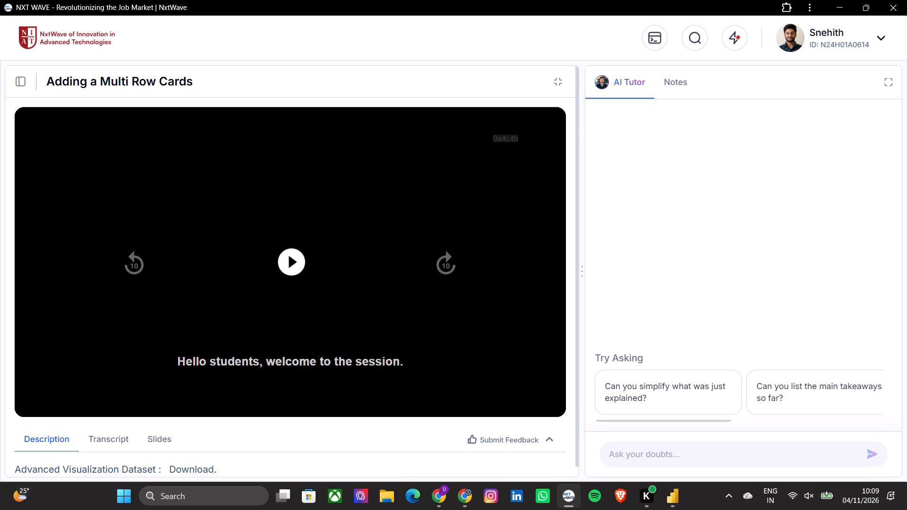
Check the AirPods connection in the system's list of Bluetooth devices.
{"action": "left_click", "coordinate": [810, 491]}
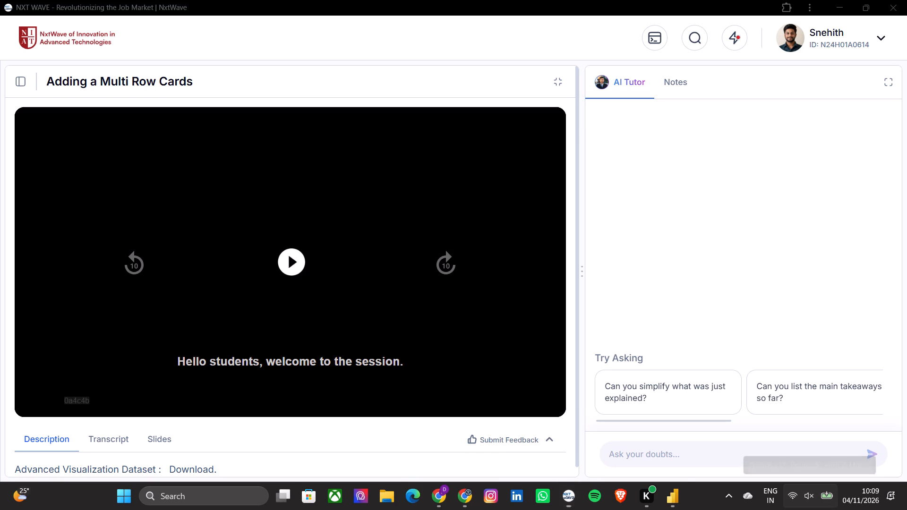
{"action": "left_click", "coordinate": [810, 271]}
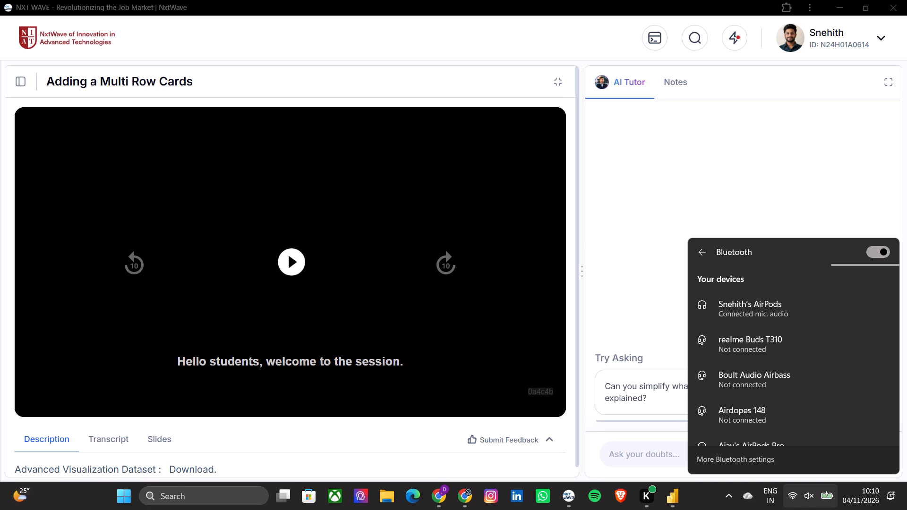
{"action": "left_click", "coordinate": [652, 140]}
Switch to Spotify and play the Liked Songs collection.
{"action": "left_click", "coordinate": [593, 489]}
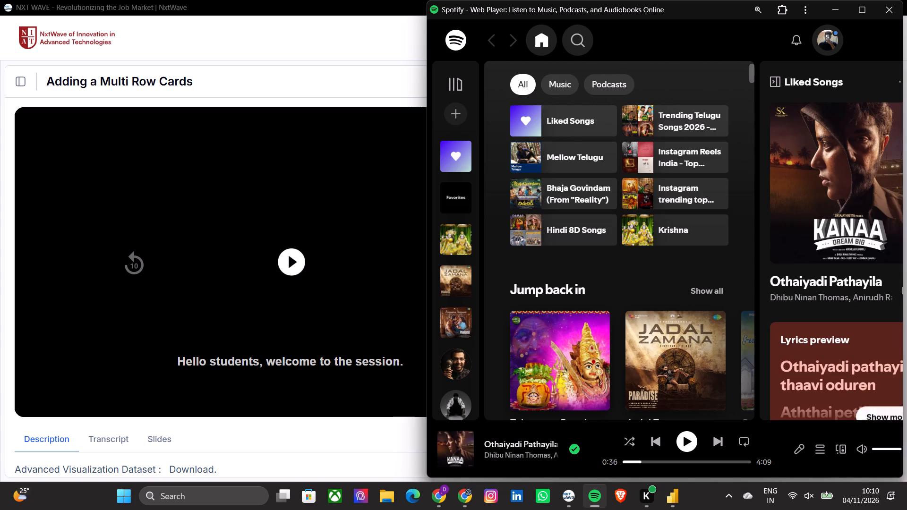
{"action": "left_click", "coordinate": [601, 161]}
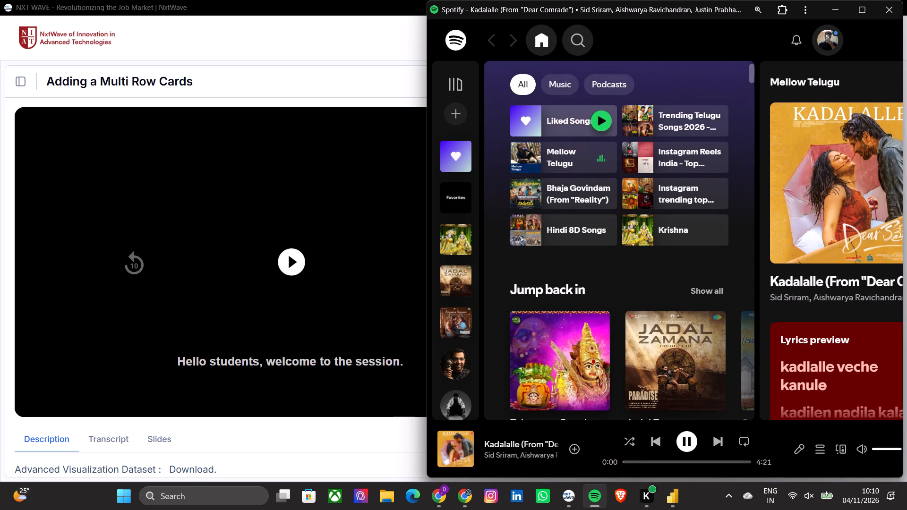
{"action": "left_click", "coordinate": [602, 122]}
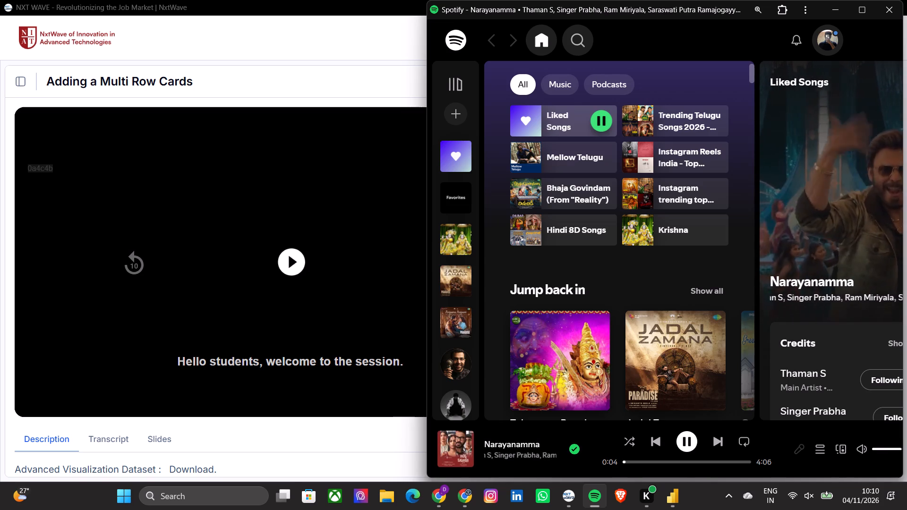
{"action": "left_click", "coordinate": [689, 440]}
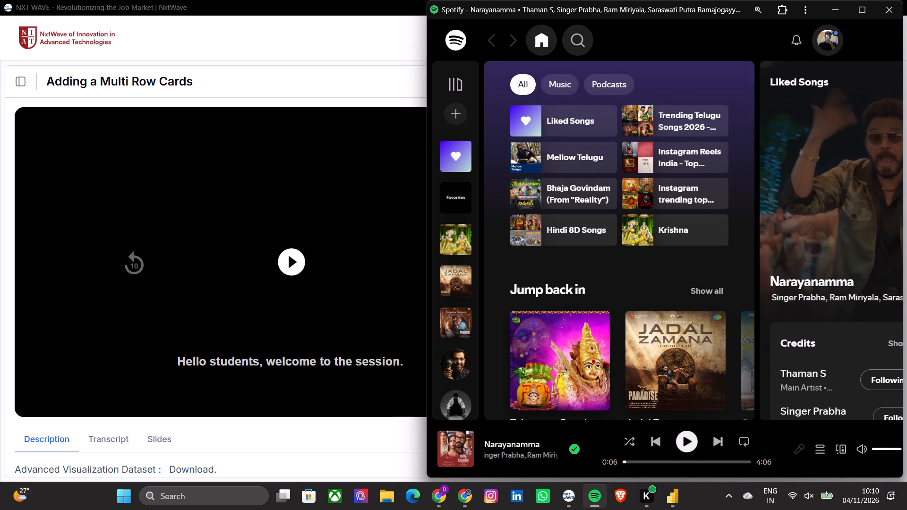
{"action": "left_click", "coordinate": [689, 440]}
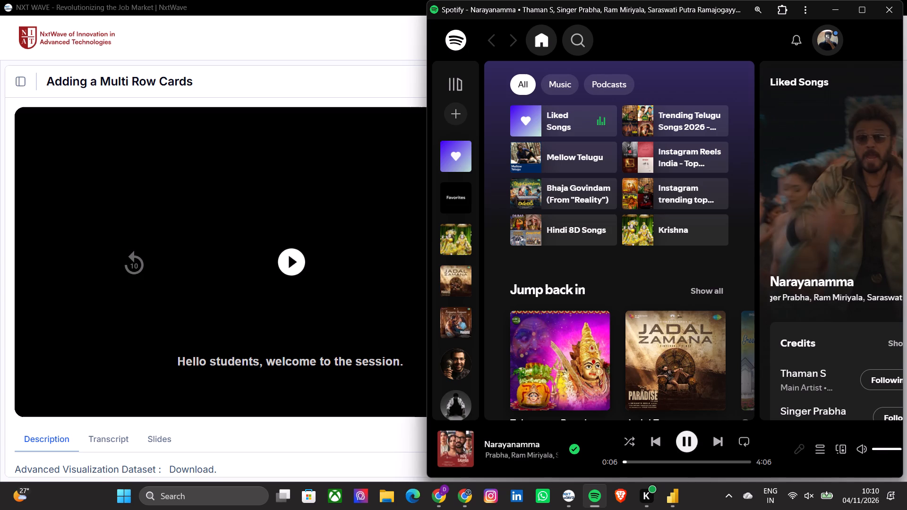
Unmute the system sound, raise its volume to slightly above half, and return to the course window.
{"action": "left_click", "coordinate": [808, 500]}
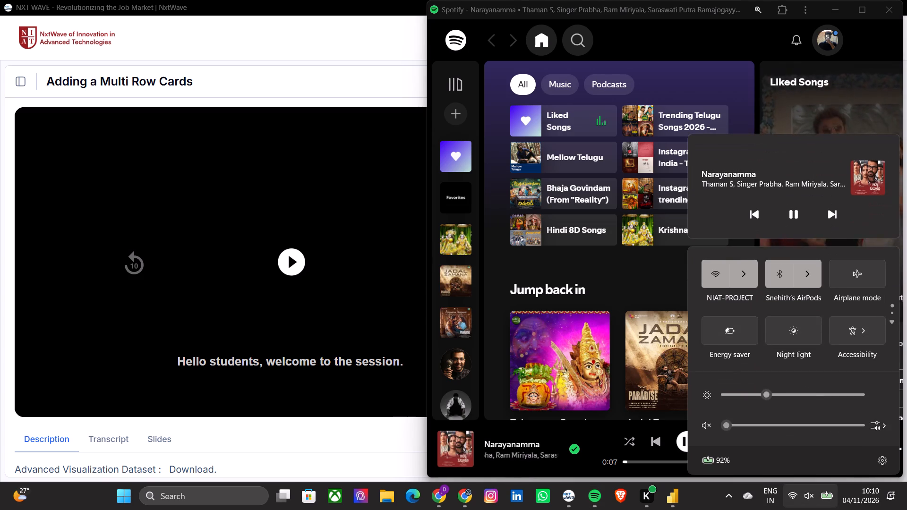
{"action": "left_click", "coordinate": [747, 425]}
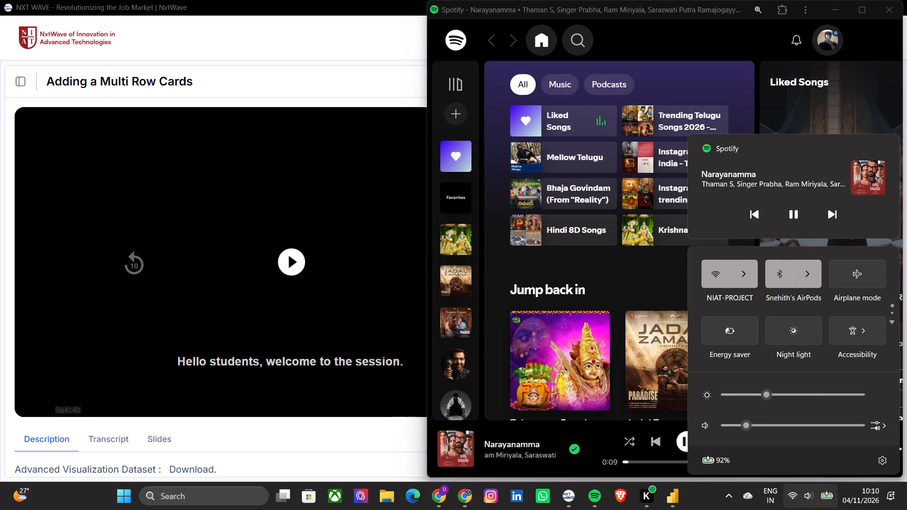
{"action": "left_click", "coordinate": [767, 425]}
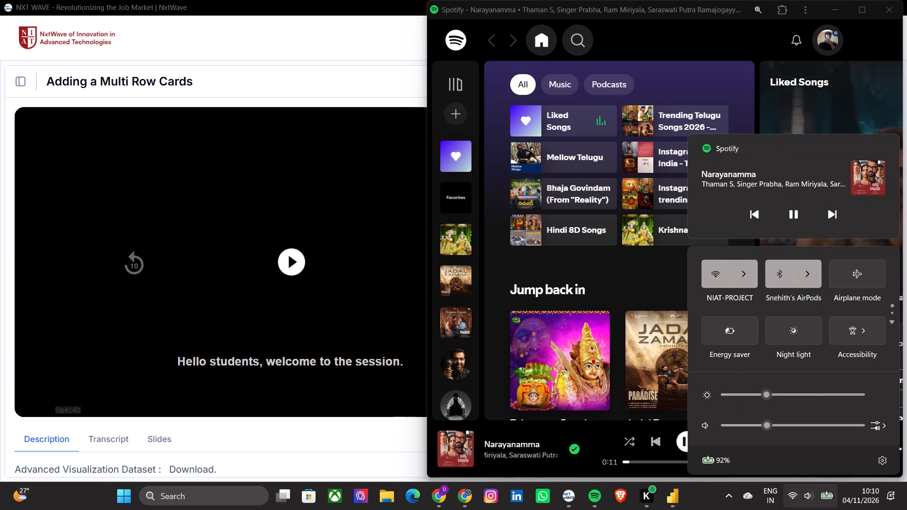
{"action": "left_click", "coordinate": [792, 425]}
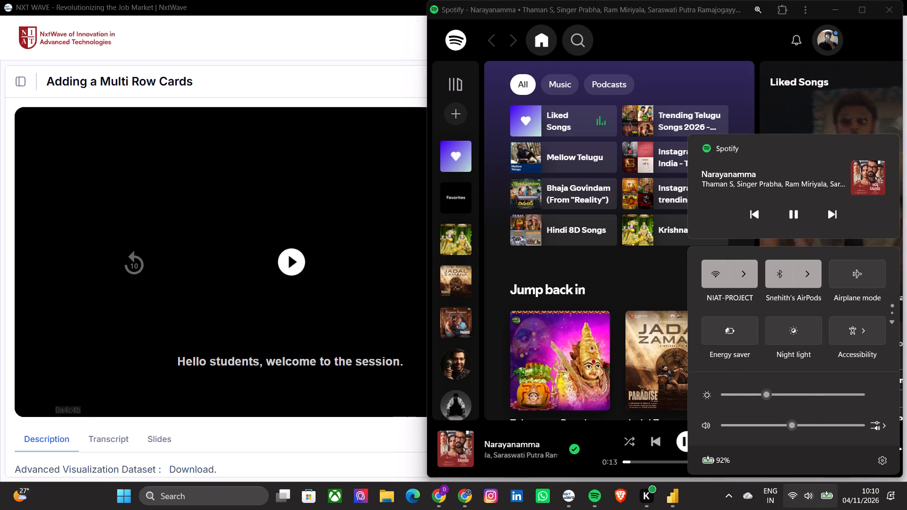
{"action": "left_click", "coordinate": [803, 425]}
{"action": "left_click", "coordinate": [810, 425]}
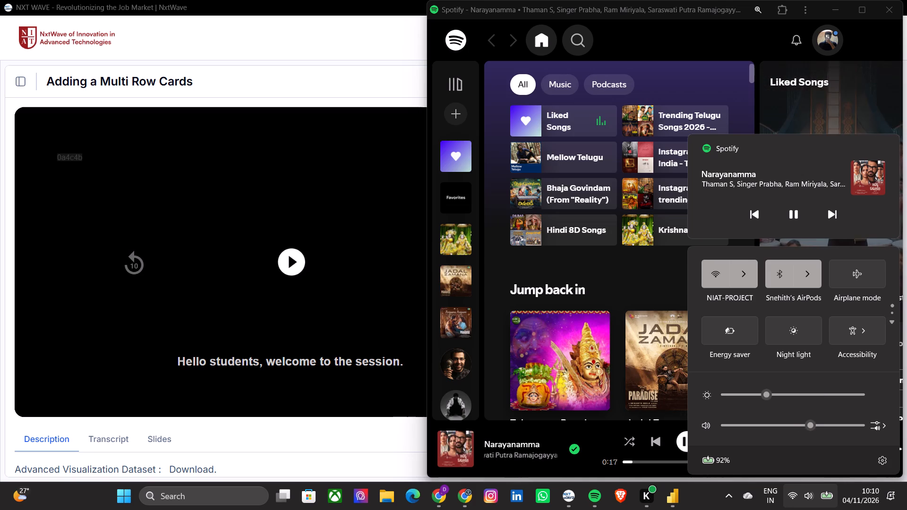
{"action": "left_click", "coordinate": [366, 85]}
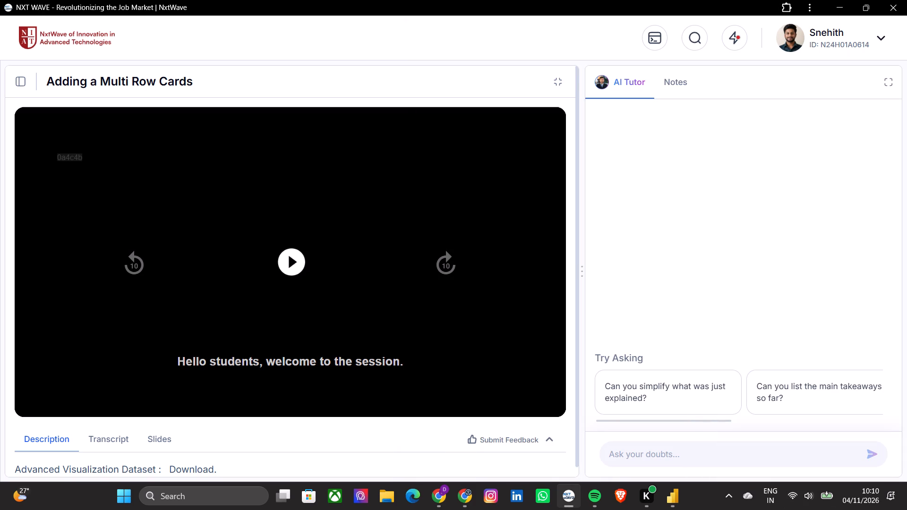
Open the Adding a KPI video lesson from the course outline.
{"action": "left_click", "coordinate": [20, 74]}
{"action": "left_click", "coordinate": [20, 80]}
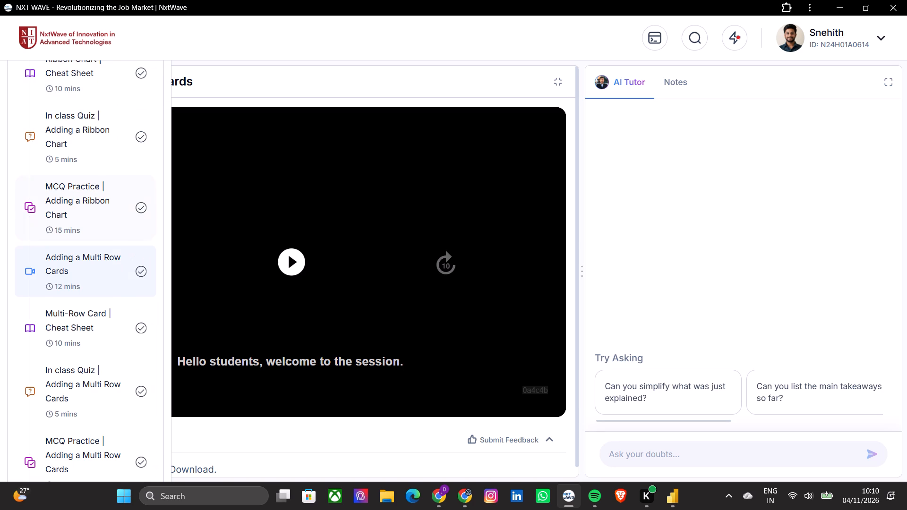
{"action": "scroll", "coordinate": [120, 266], "scroll_direction": "down", "scroll_amount": 2}
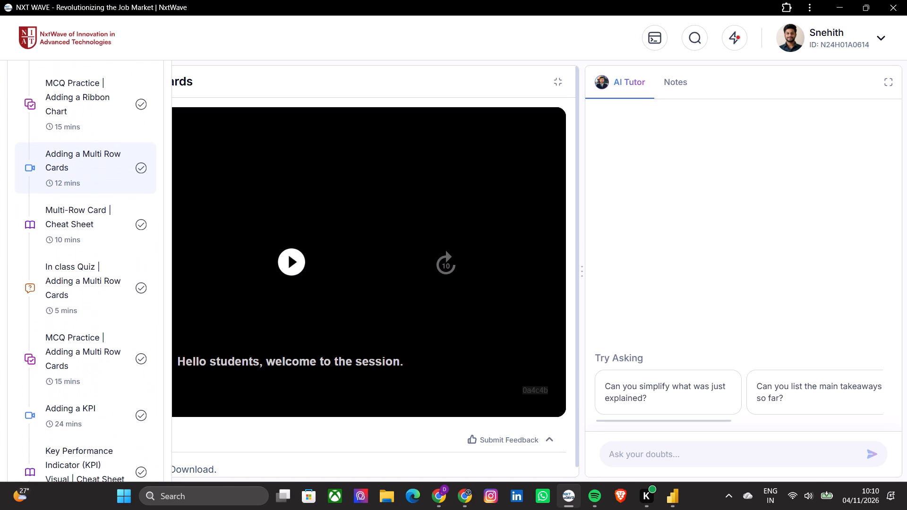
{"action": "scroll", "coordinate": [120, 266], "scroll_direction": "down", "scroll_amount": 3}
{"action": "scroll", "coordinate": [104, 318], "scroll_direction": "down", "scroll_amount": 4}
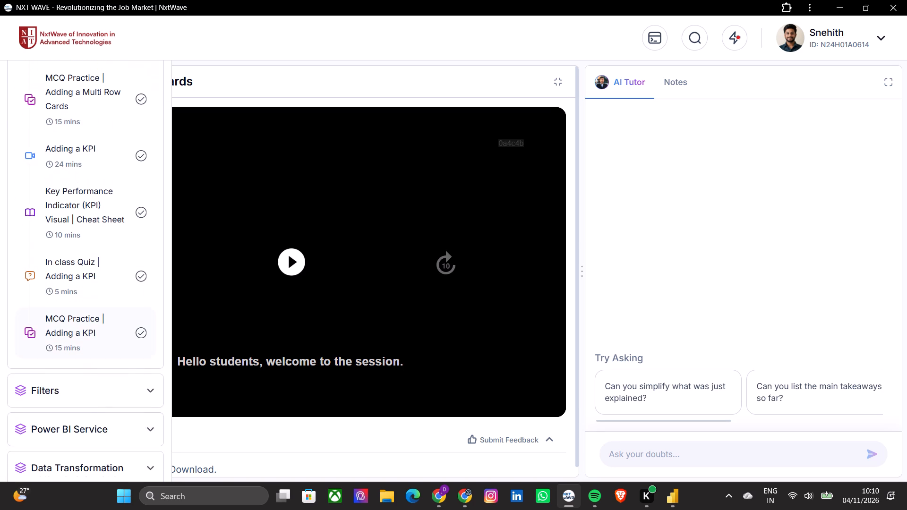
{"action": "scroll", "coordinate": [104, 318], "scroll_direction": "up", "scroll_amount": 1}
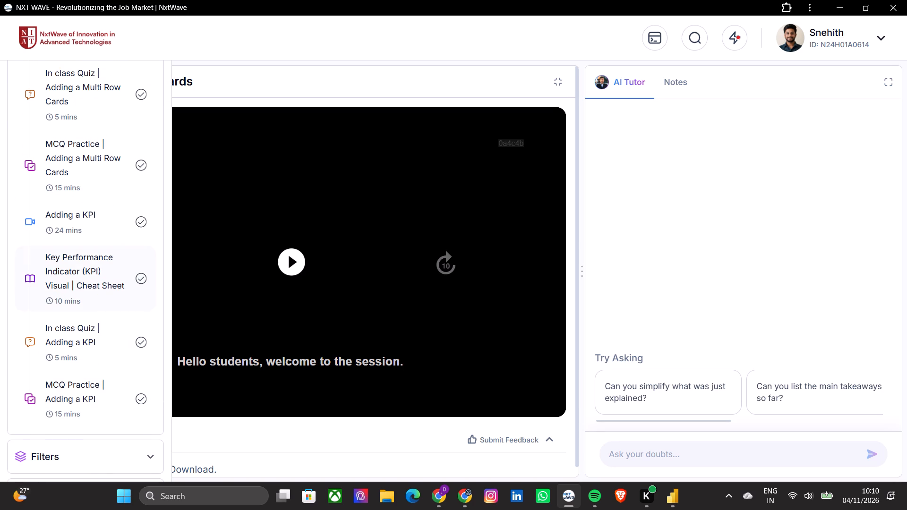
{"action": "left_click", "coordinate": [68, 230]}
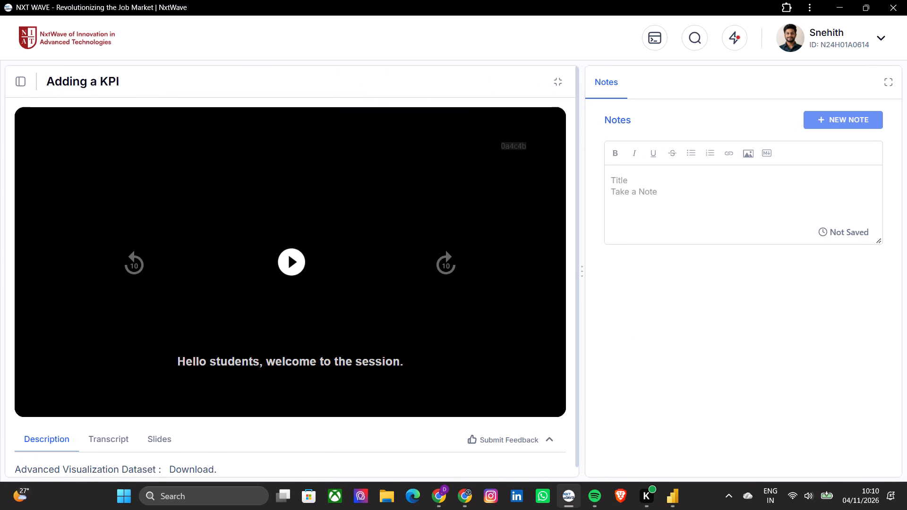
Read through the lesson's slides up to the "How to use a KPI Visual?" instructions on slides 6 and 7.
{"action": "left_click", "coordinate": [159, 440]}
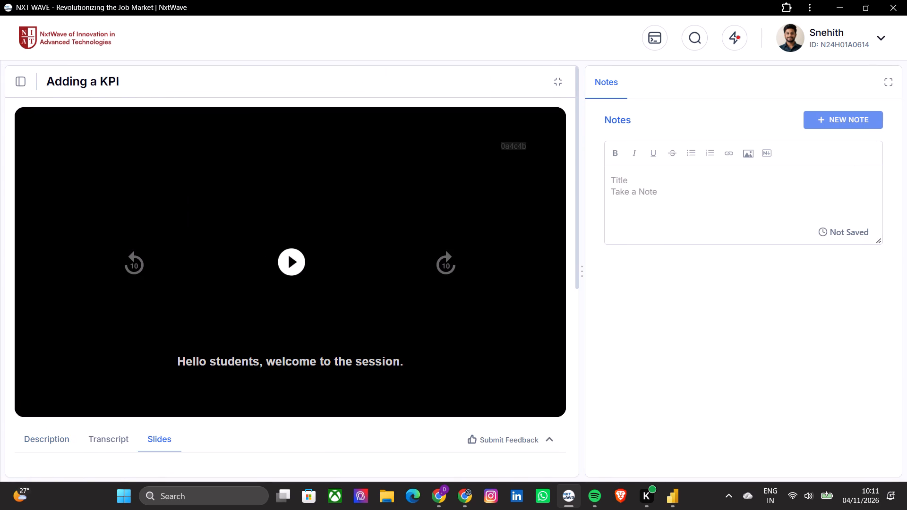
{"action": "scroll", "coordinate": [402, 415], "scroll_direction": "down", "scroll_amount": 1}
{"action": "left_click", "coordinate": [412, 400]}
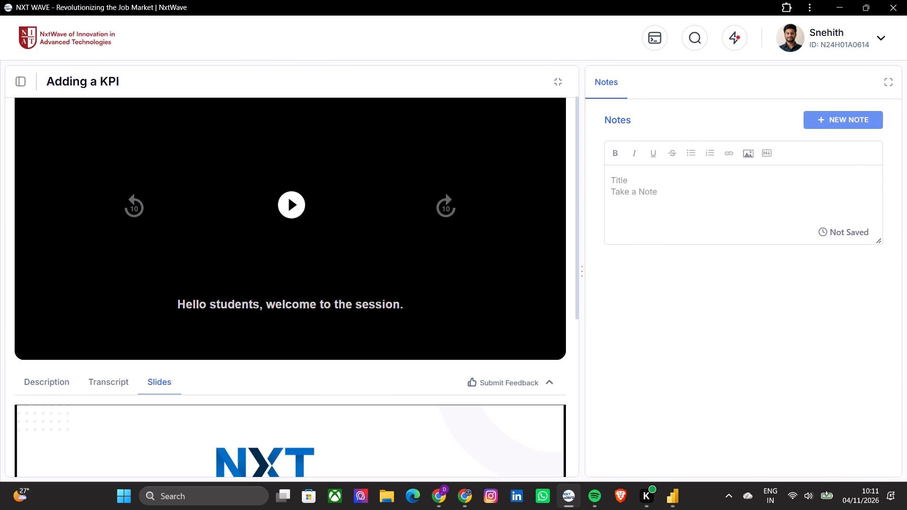
{"action": "scroll", "coordinate": [412, 400], "scroll_direction": "down", "scroll_amount": 3}
{"action": "scroll", "coordinate": [435, 355], "scroll_direction": "down", "scroll_amount": 1}
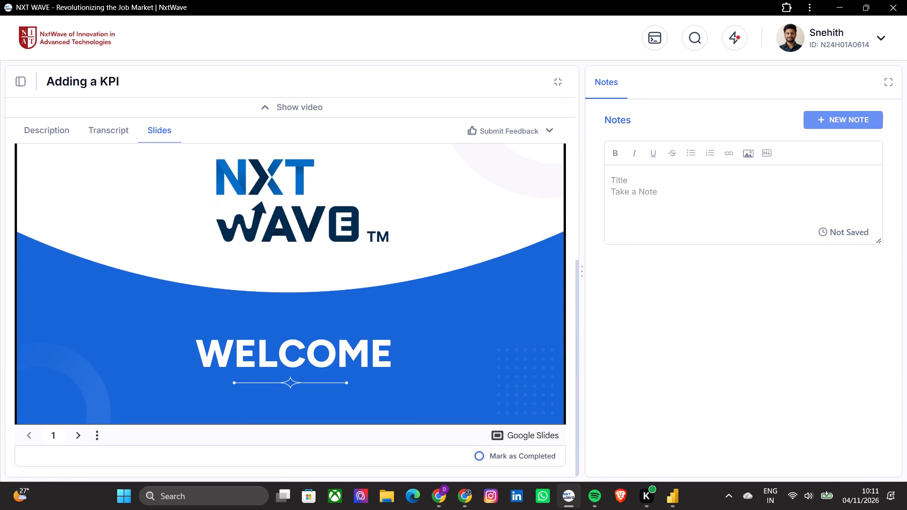
{"action": "left_click", "coordinate": [436, 298]}
{"action": "left_click", "coordinate": [436, 298]}
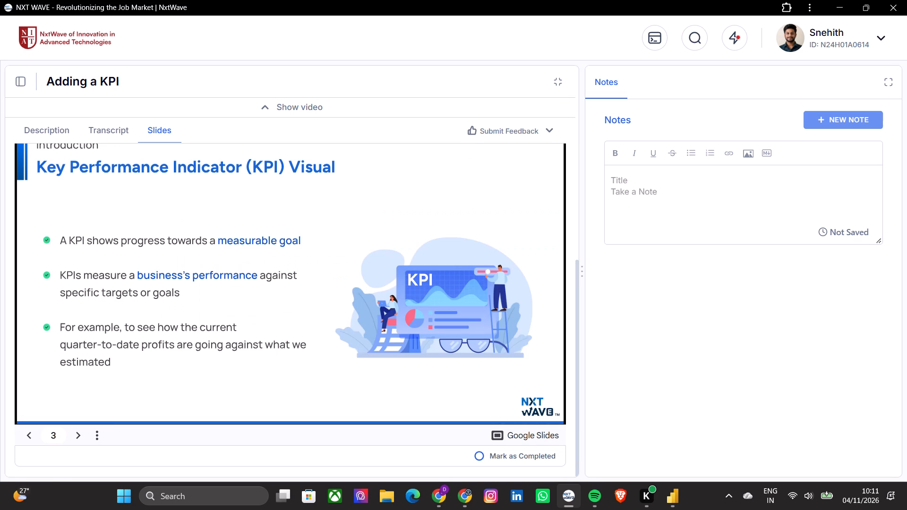
{"action": "left_click", "coordinate": [436, 298]}
{"action": "left_click", "coordinate": [436, 298]}
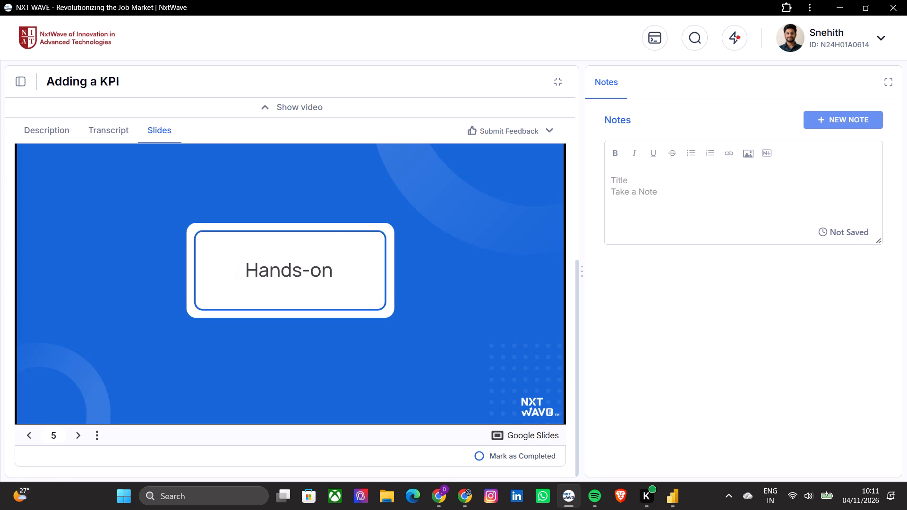
{"action": "left_click", "coordinate": [436, 298]}
{"action": "left_click", "coordinate": [436, 298]}
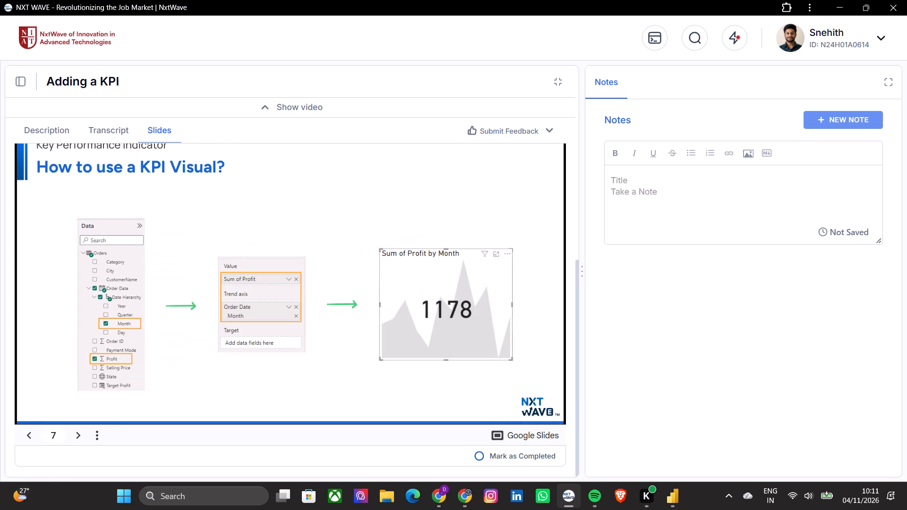
{"action": "left_click", "coordinate": [27, 432]}
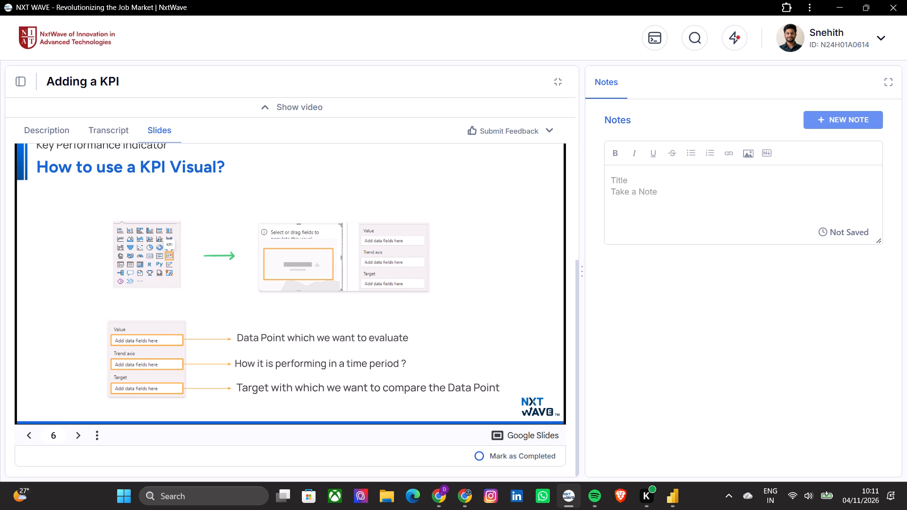
Switch to Power BI Desktop and add an empty KPI visual to Page 1 of the online store report.
{"action": "key", "text": "alt+Tab"}
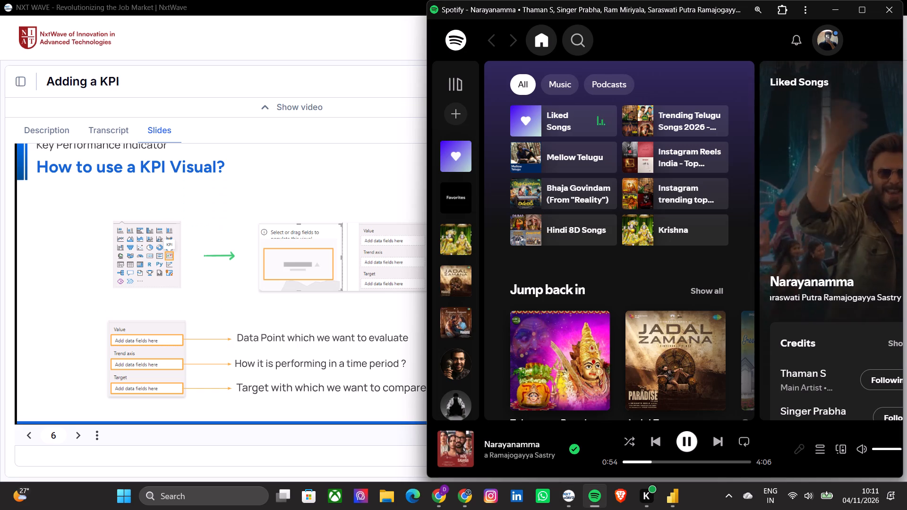
{"action": "key", "text": "alt+Tab"}
{"action": "key", "text": "alt+Tab"}
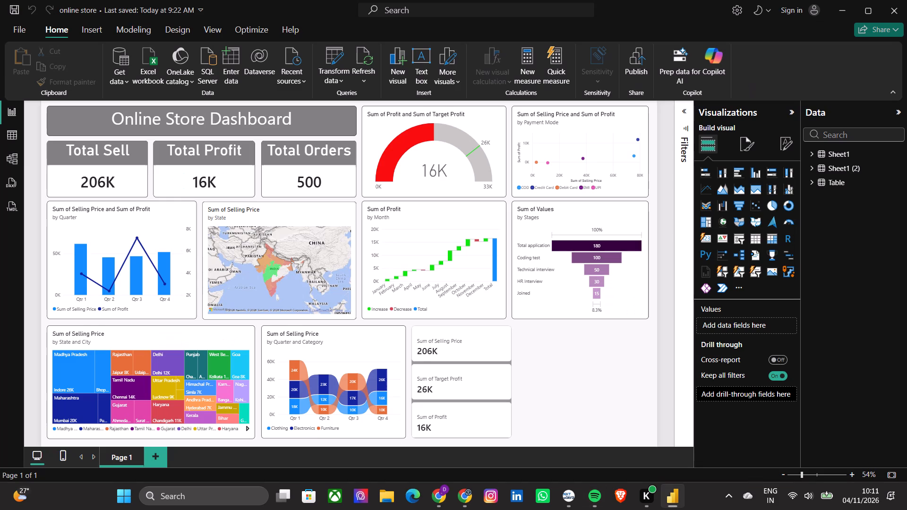
{"action": "key", "text": "alt+Tab"}
{"action": "key", "text": "alt+Tab"}
{"action": "key", "text": "alt+Tab"}
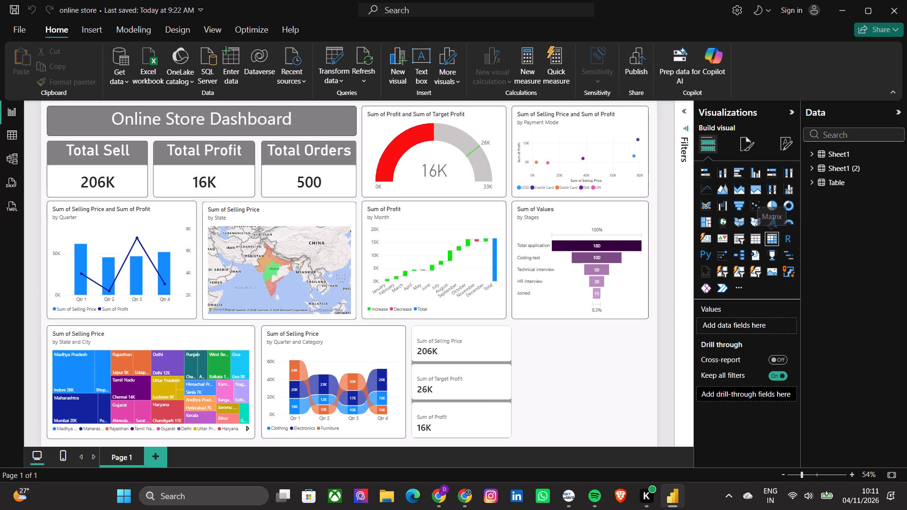
{"action": "left_click", "coordinate": [726, 240]}
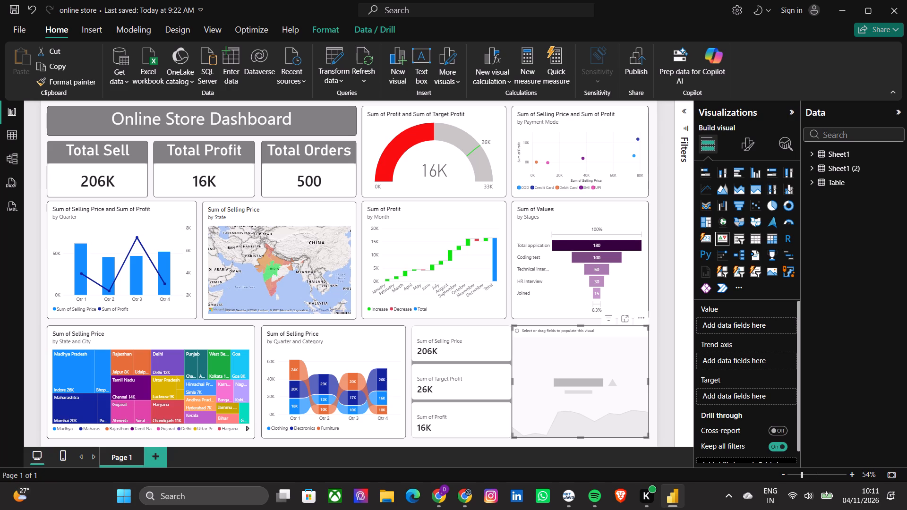
Narrow the empty KPI visual from its left edge to leave a small gap beside the multi-row card.
{"action": "left_click_drag", "start_coordinate": [514, 326], "coordinate": [528, 326]}
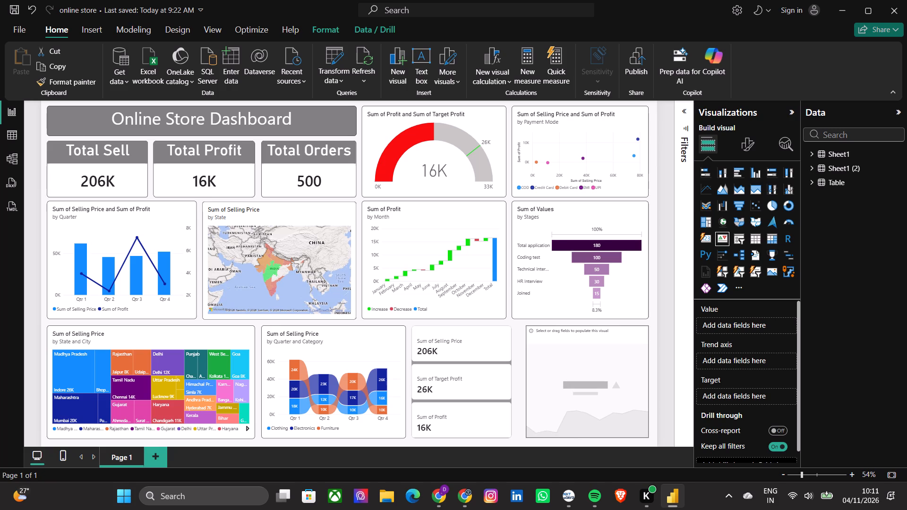
{"action": "left_click_drag", "start_coordinate": [528, 326], "coordinate": [520, 326]}
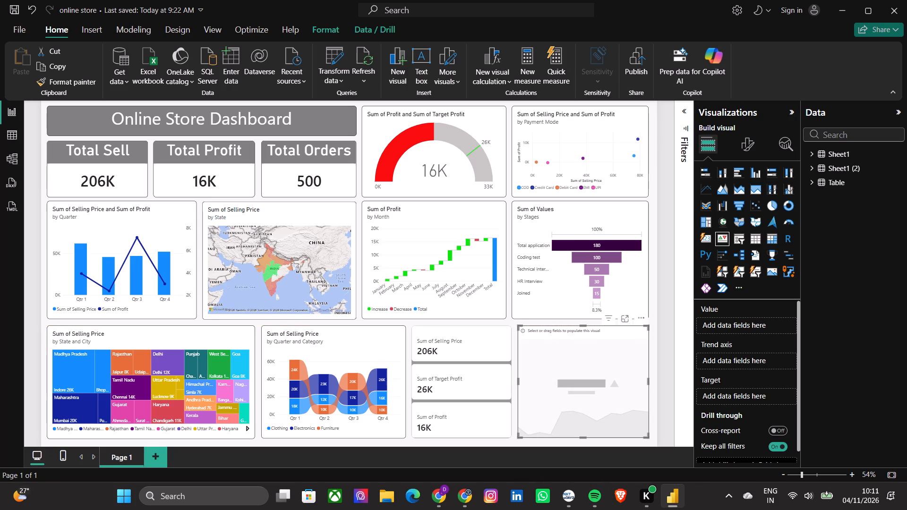
{"action": "left_click", "coordinate": [669, 399]}
{"action": "left_click", "coordinate": [630, 393]}
Following slide 7 of the lesson, populate the KPI with Sheet1's Profit as the value and Order Date as the trend axis.
{"action": "key", "text": "alt+Tab"}
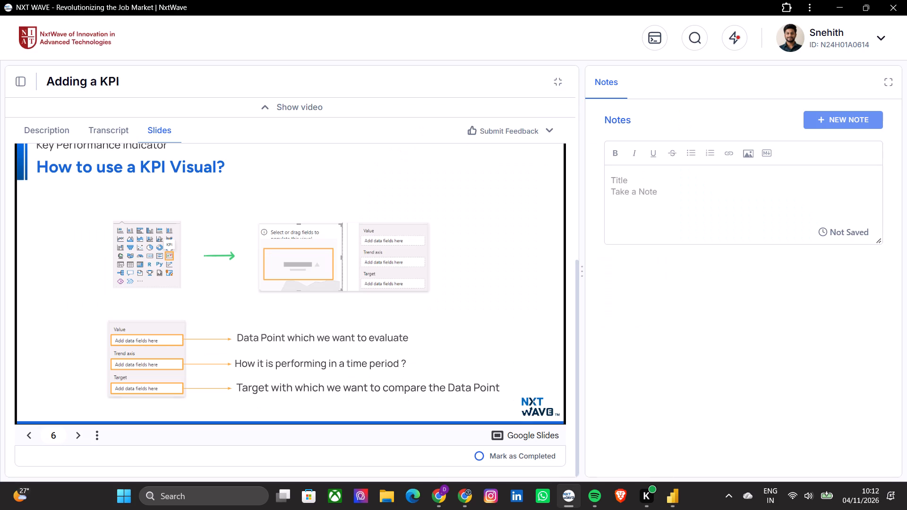
{"action": "left_click", "coordinate": [479, 356]}
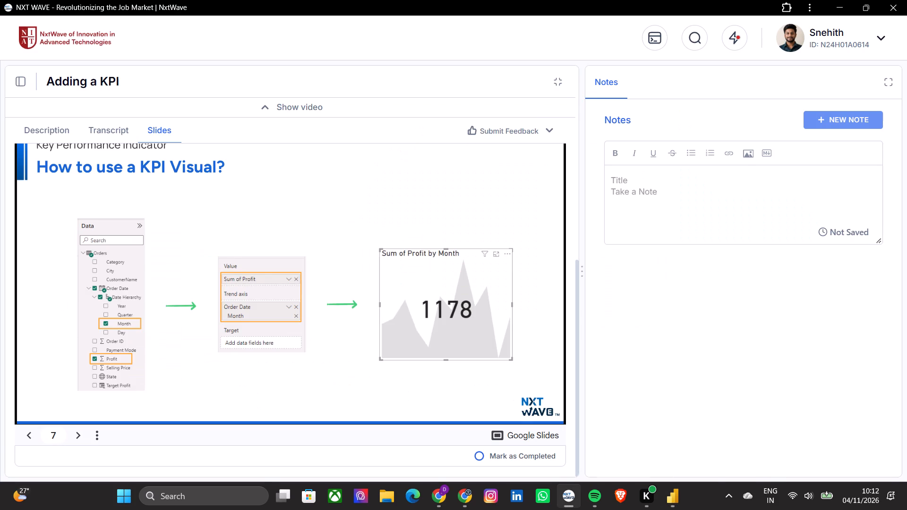
{"action": "key", "text": "alt+Tab"}
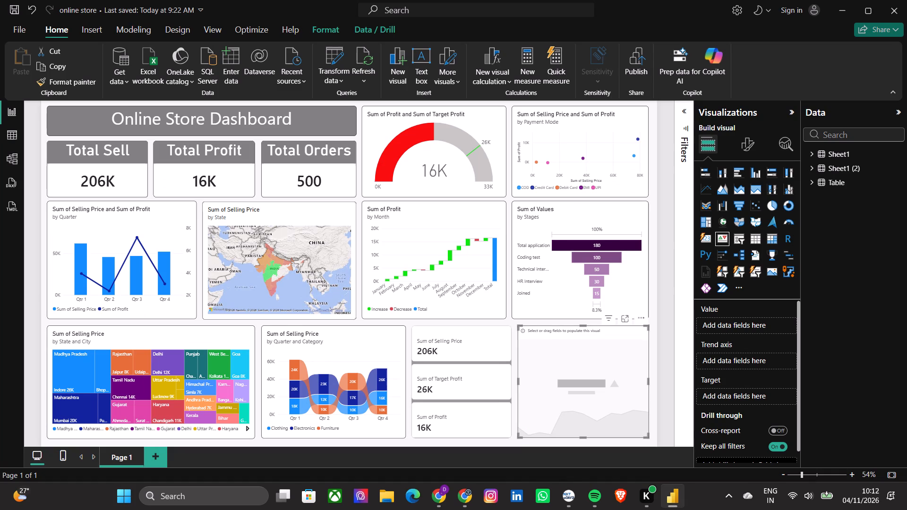
{"action": "left_click", "coordinate": [812, 154]}
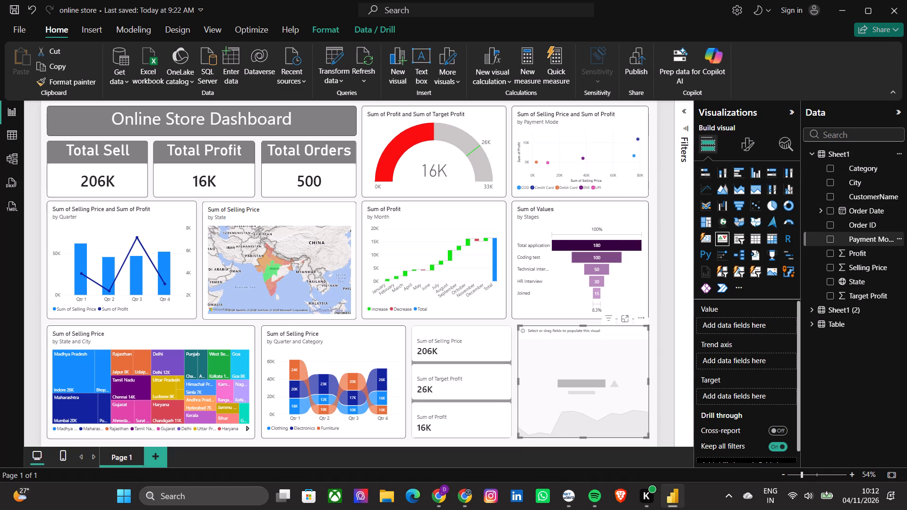
{"action": "left_click_drag", "start_coordinate": [842, 255], "coordinate": [749, 322]}
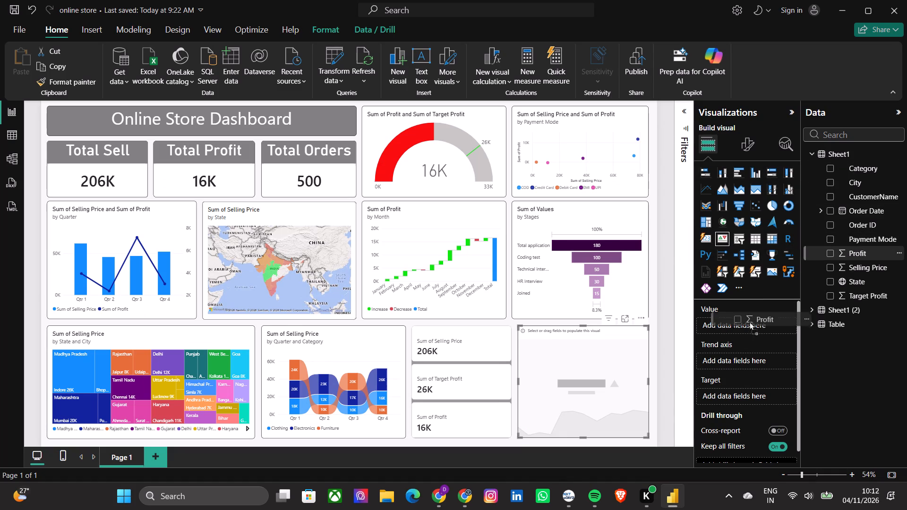
{"action": "left_click_drag", "start_coordinate": [749, 322], "coordinate": [742, 329]}
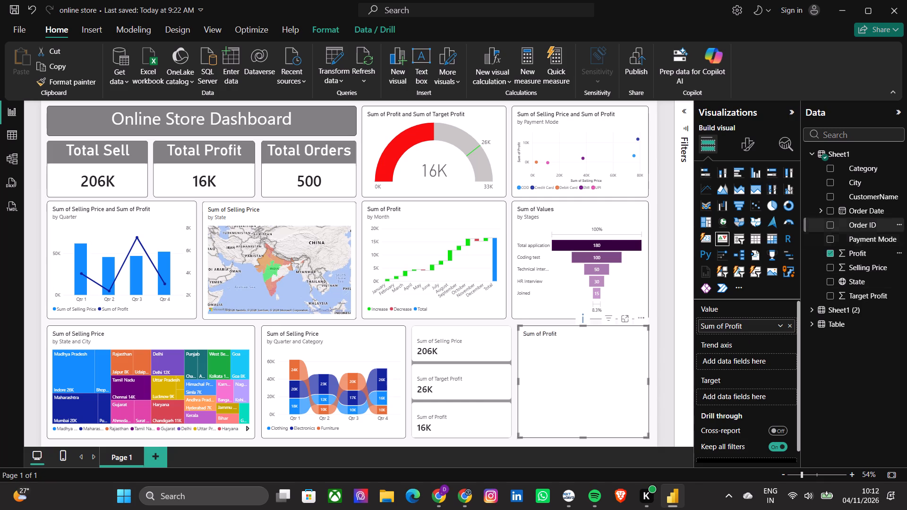
{"action": "left_click", "coordinate": [836, 211]}
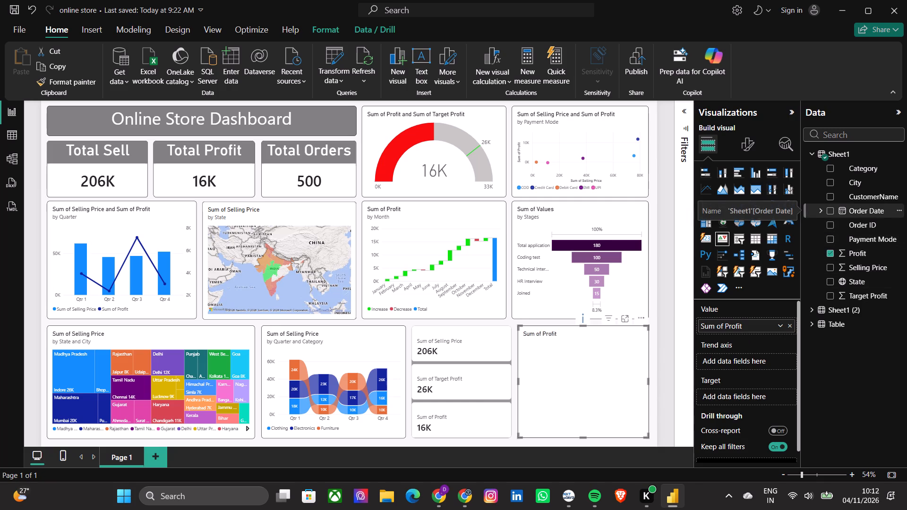
{"action": "left_click_drag", "start_coordinate": [836, 211], "coordinate": [734, 364]}
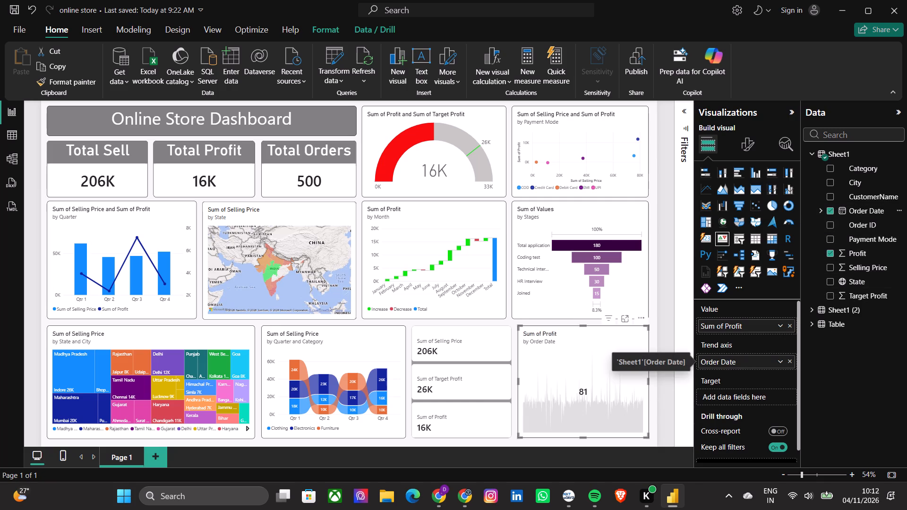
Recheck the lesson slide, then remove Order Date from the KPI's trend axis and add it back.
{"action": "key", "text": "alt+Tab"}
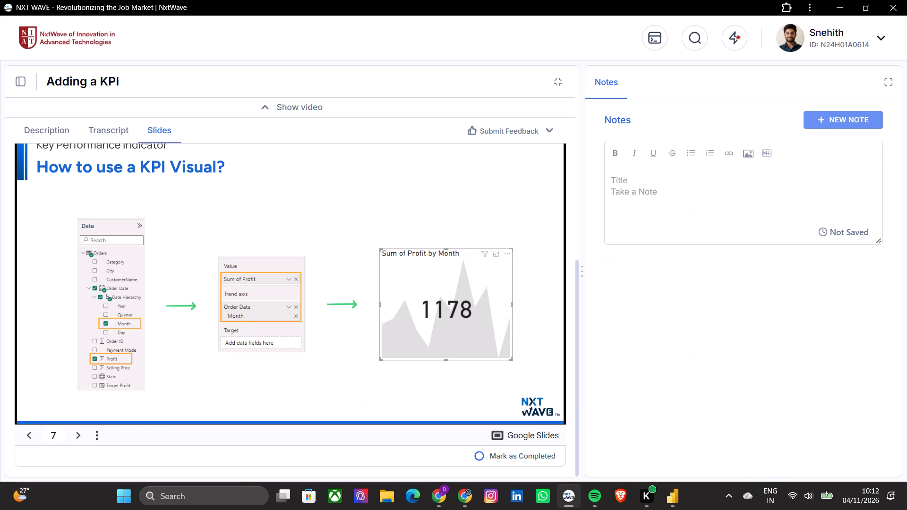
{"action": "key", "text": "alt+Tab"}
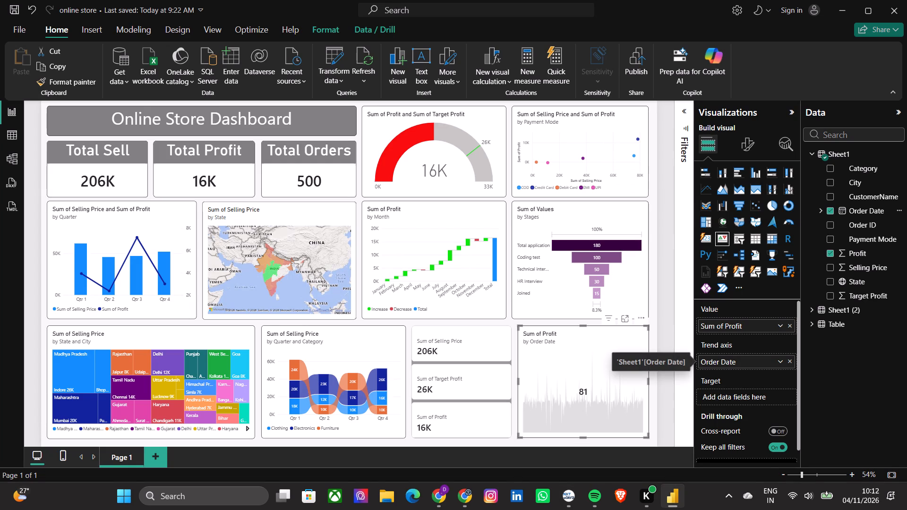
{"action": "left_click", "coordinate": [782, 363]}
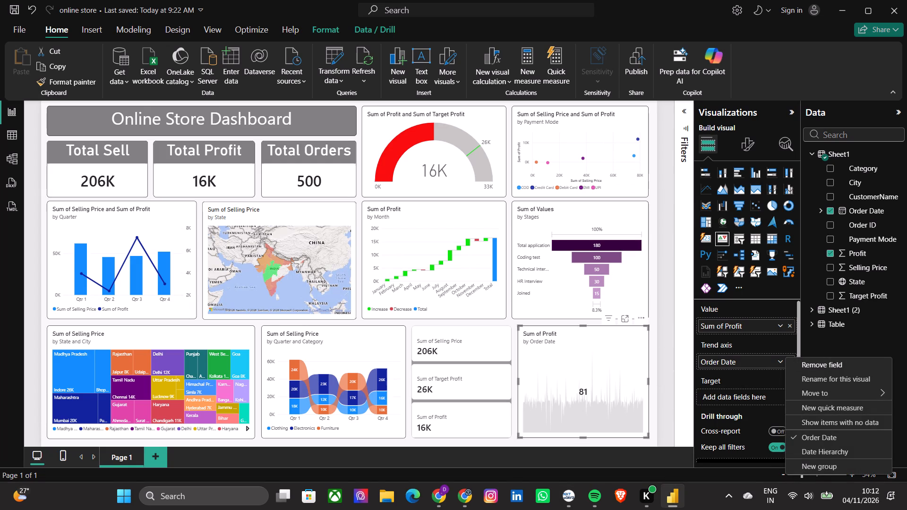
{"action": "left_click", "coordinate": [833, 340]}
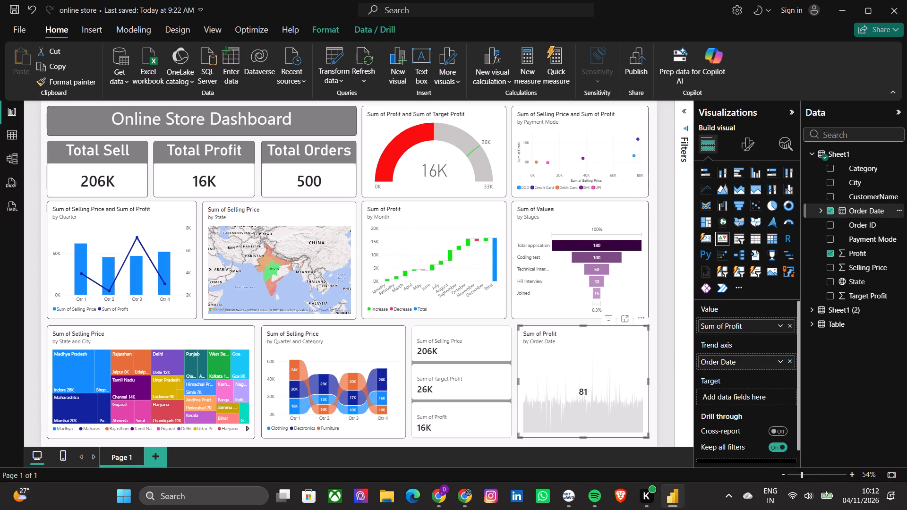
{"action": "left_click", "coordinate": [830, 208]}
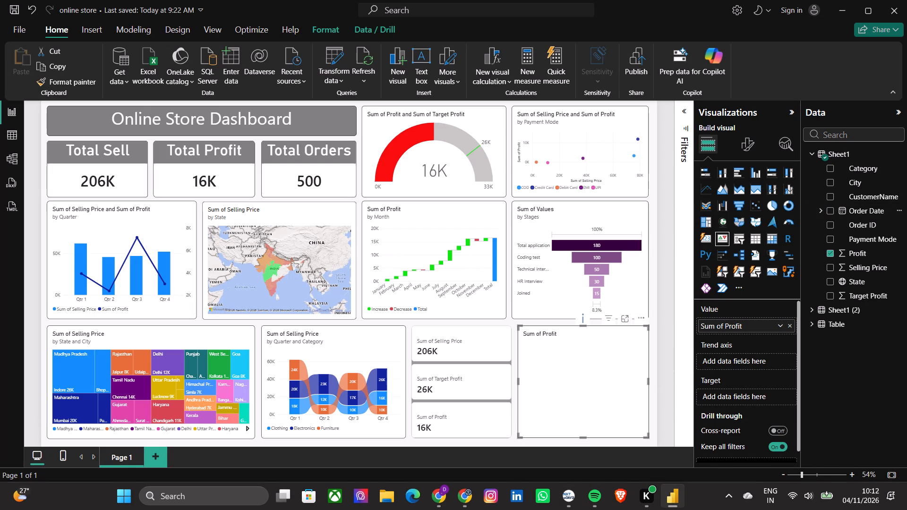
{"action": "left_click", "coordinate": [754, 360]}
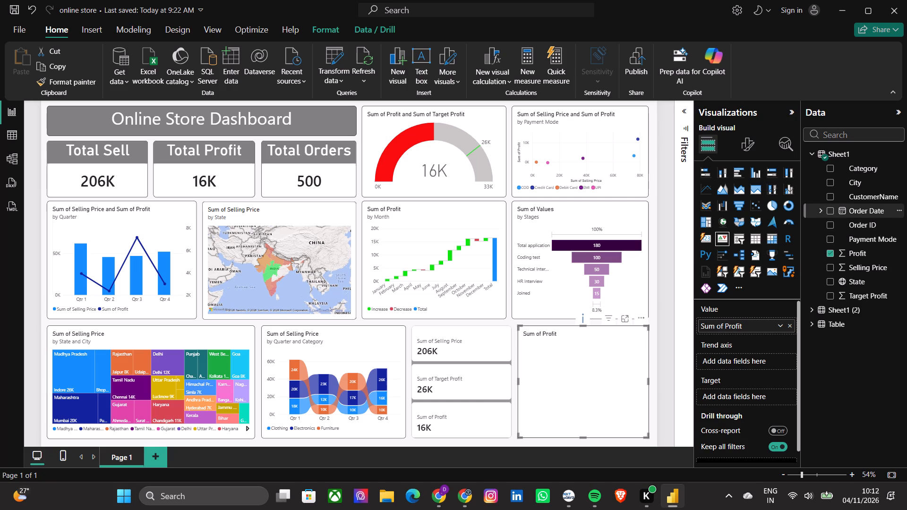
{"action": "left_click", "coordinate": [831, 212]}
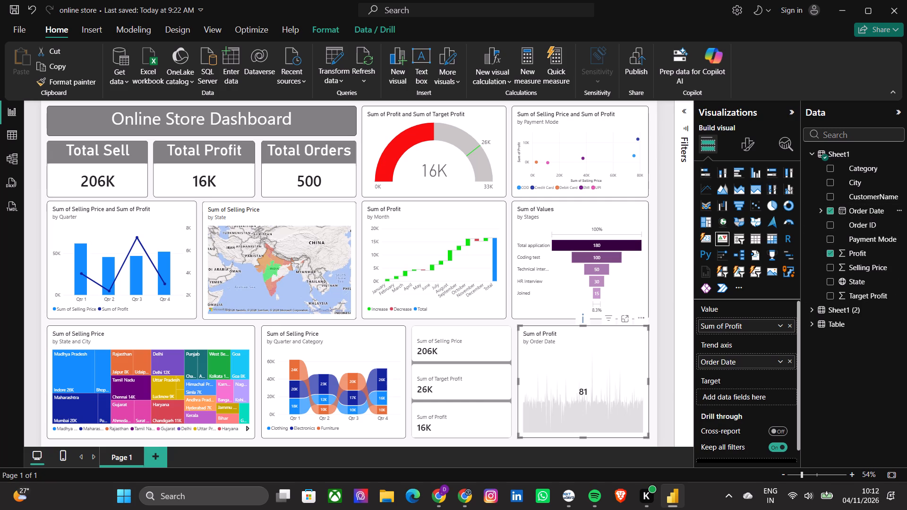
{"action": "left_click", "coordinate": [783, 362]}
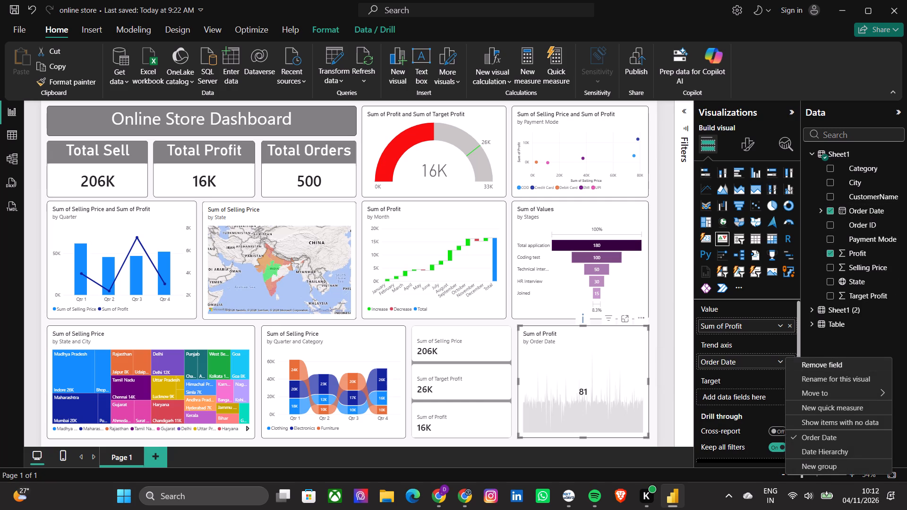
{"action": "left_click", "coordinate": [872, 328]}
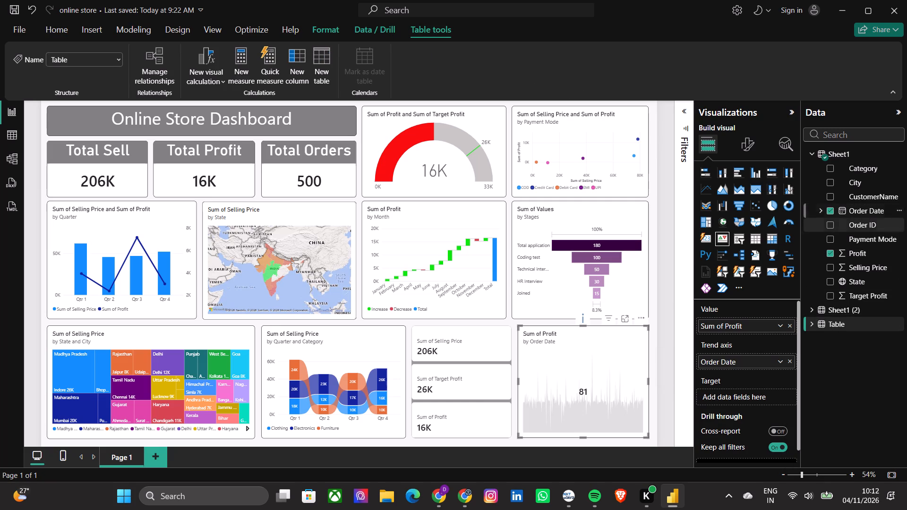
Expand Order Date's Date Hierarchy in Sheet1 and add its Month field to the KPI.
{"action": "left_click", "coordinate": [821, 209]}
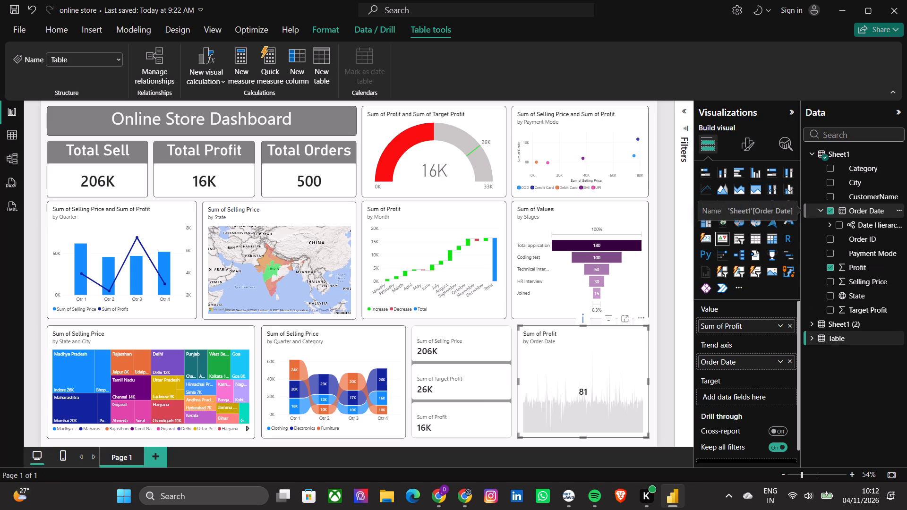
{"action": "left_click", "coordinate": [835, 224]}
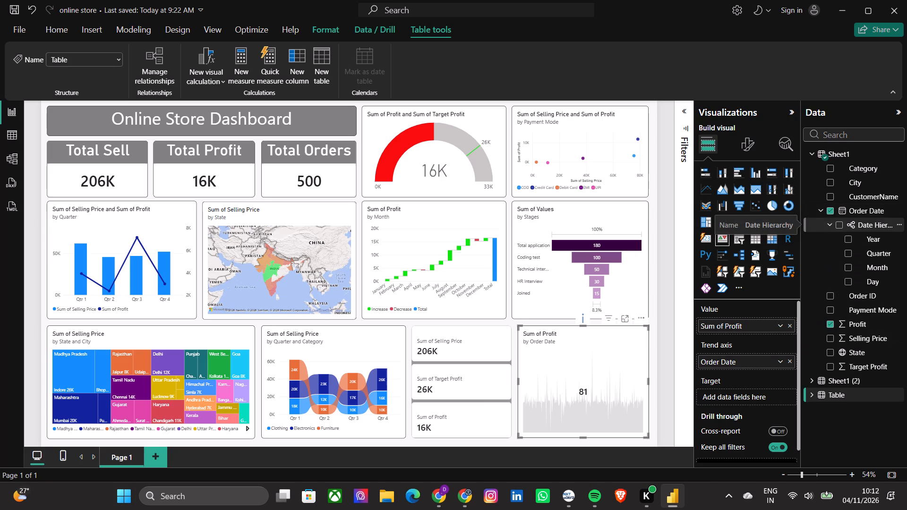
{"action": "left_click", "coordinate": [848, 268]}
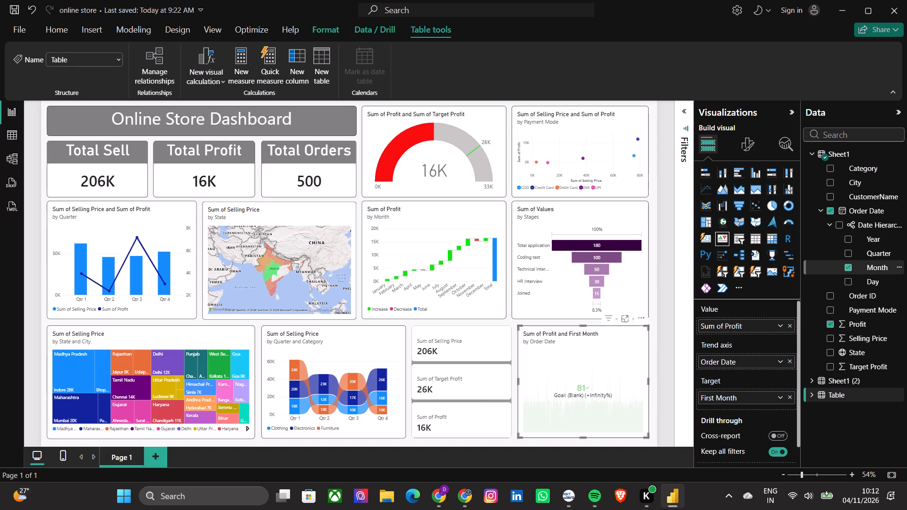
{"action": "left_click", "coordinate": [818, 427]}
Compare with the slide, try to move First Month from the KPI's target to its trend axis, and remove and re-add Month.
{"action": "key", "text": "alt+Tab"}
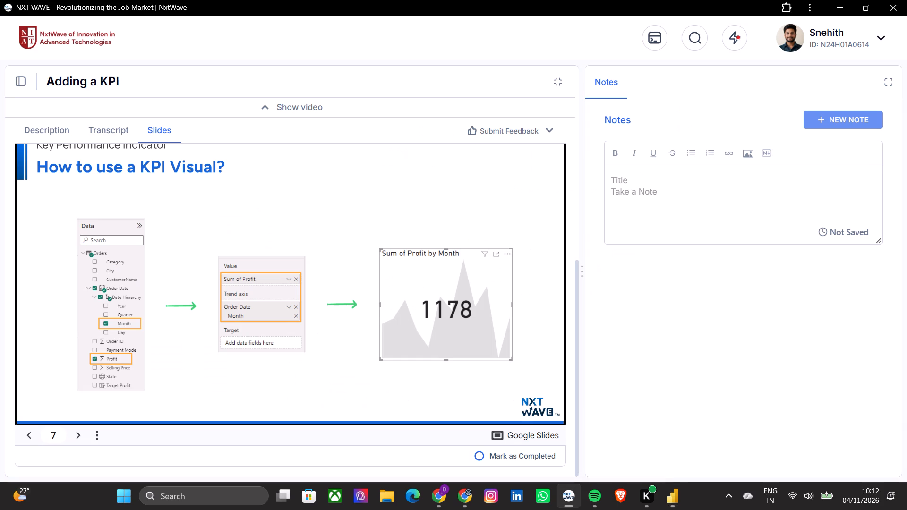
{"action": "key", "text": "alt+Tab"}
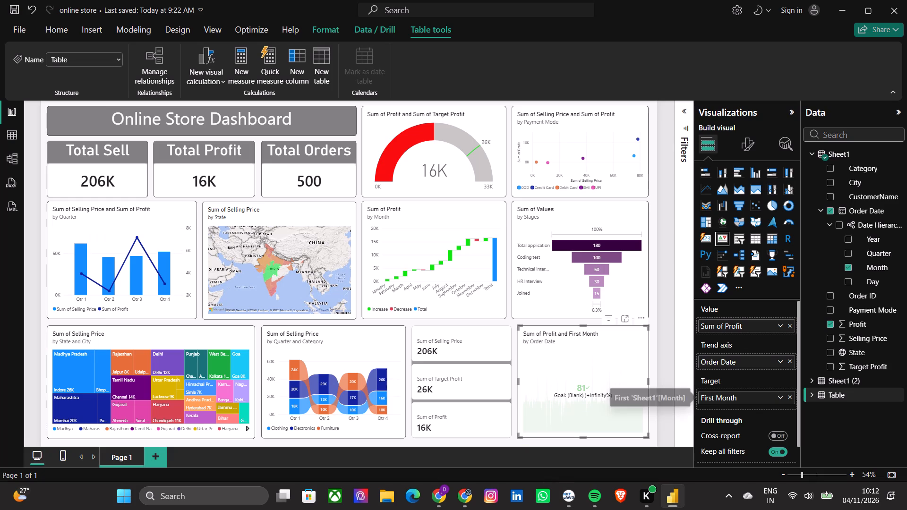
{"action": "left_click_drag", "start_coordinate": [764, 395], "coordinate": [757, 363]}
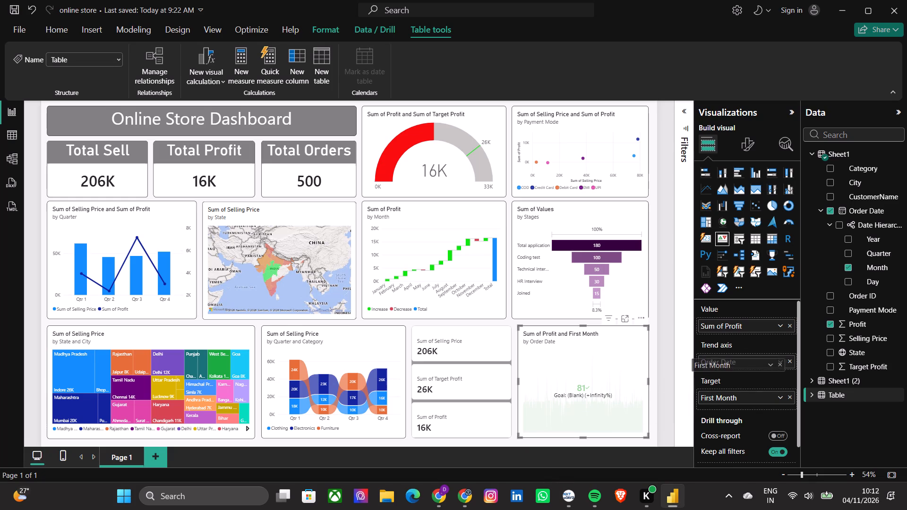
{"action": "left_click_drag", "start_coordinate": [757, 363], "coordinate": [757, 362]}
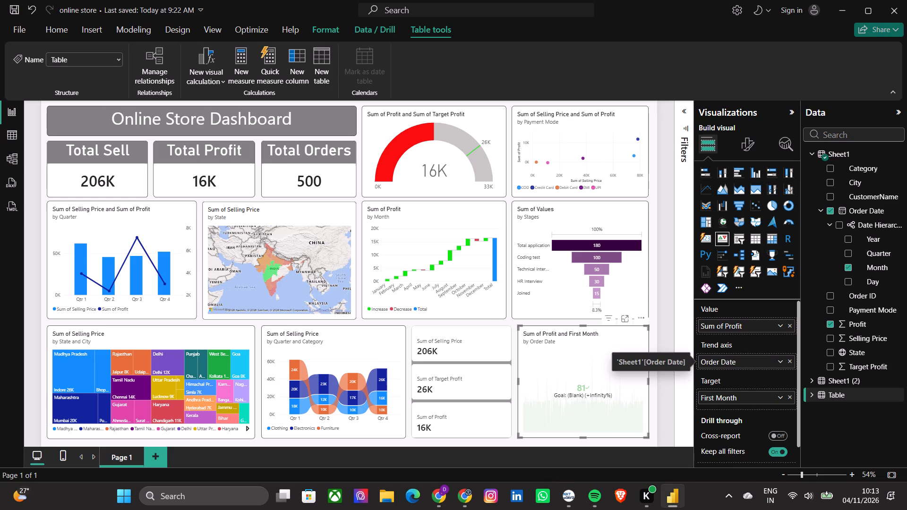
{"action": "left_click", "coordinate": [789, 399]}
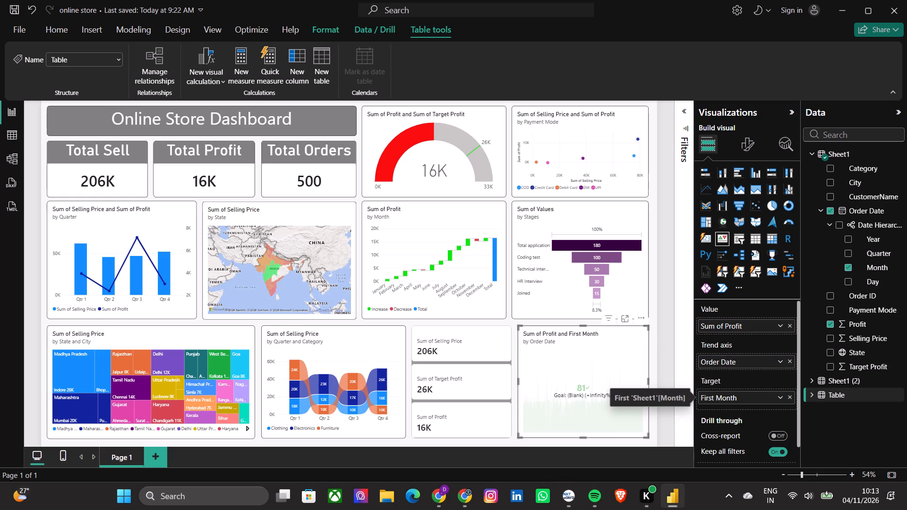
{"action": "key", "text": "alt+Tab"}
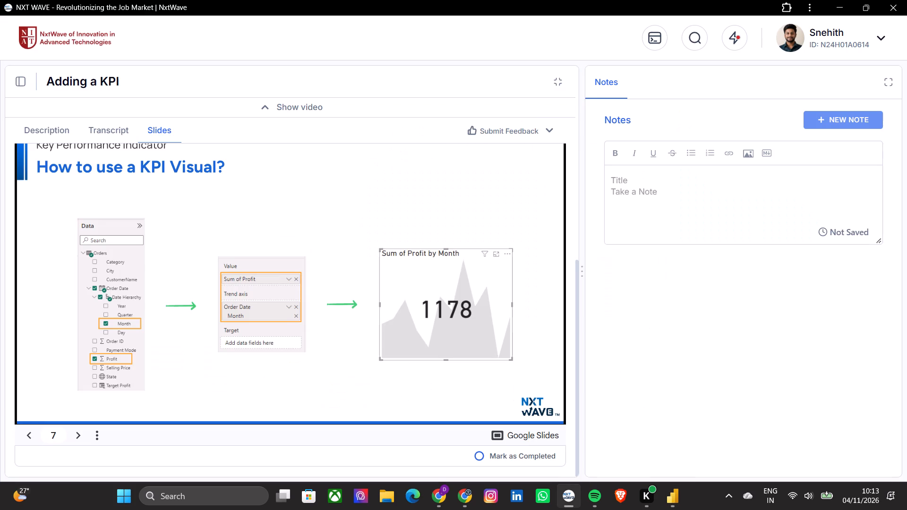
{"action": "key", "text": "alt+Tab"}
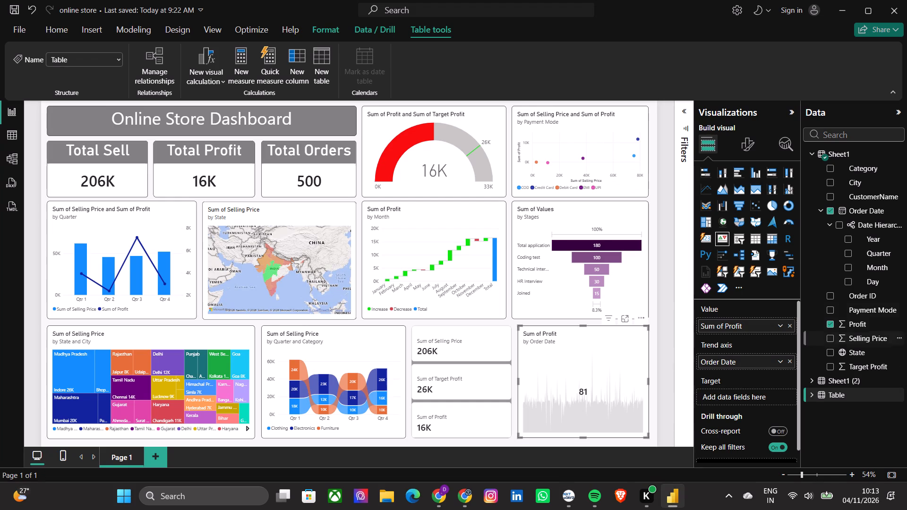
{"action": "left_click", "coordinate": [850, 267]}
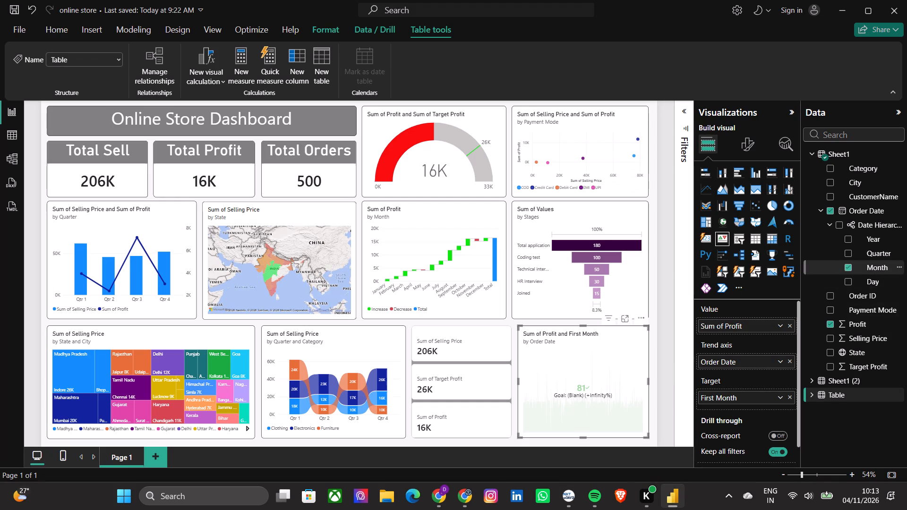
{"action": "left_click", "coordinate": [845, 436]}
Switch back to the course window and advance the Adding a KPI slides to slide 8.
{"action": "key", "text": "alt+Tab"}
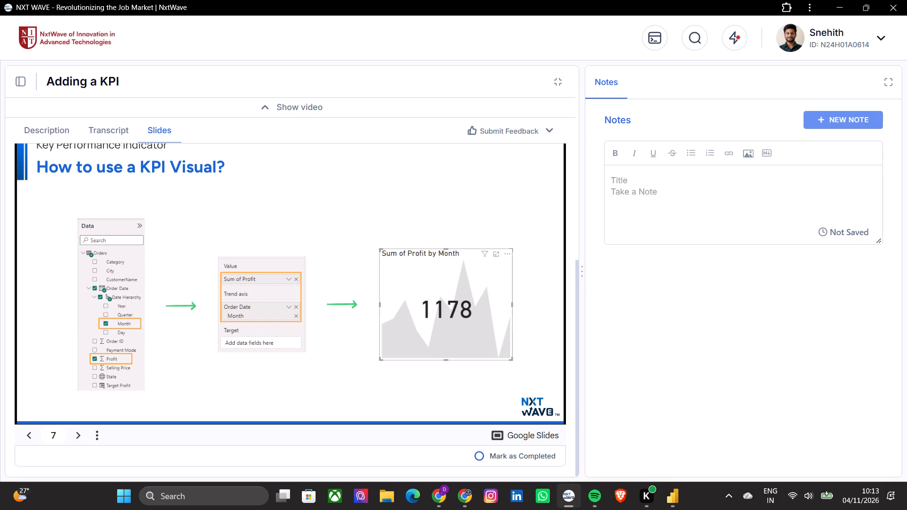
{"action": "left_click", "coordinate": [432, 373]}
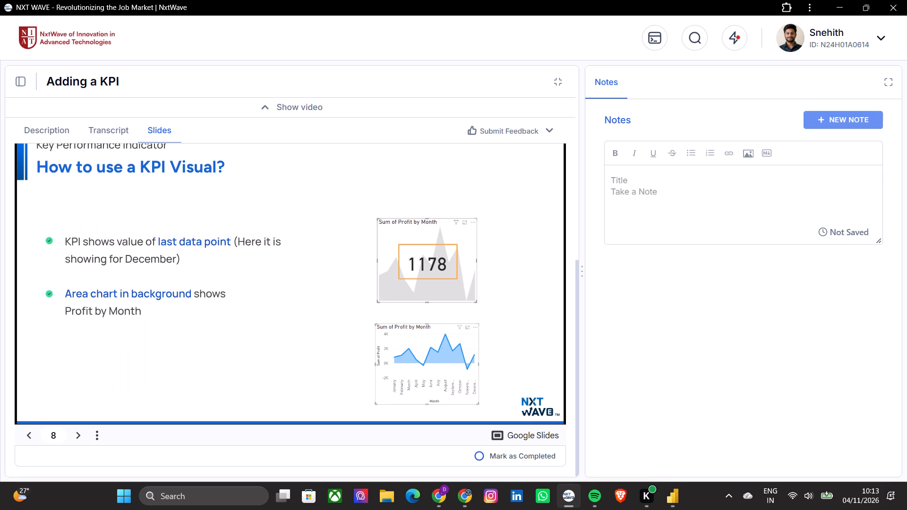
Advance the lesson to slide 9 on adding a target, then remove Order Date and First Month from the KPI in Power BI Desktop.
{"action": "left_click", "coordinate": [510, 301]}
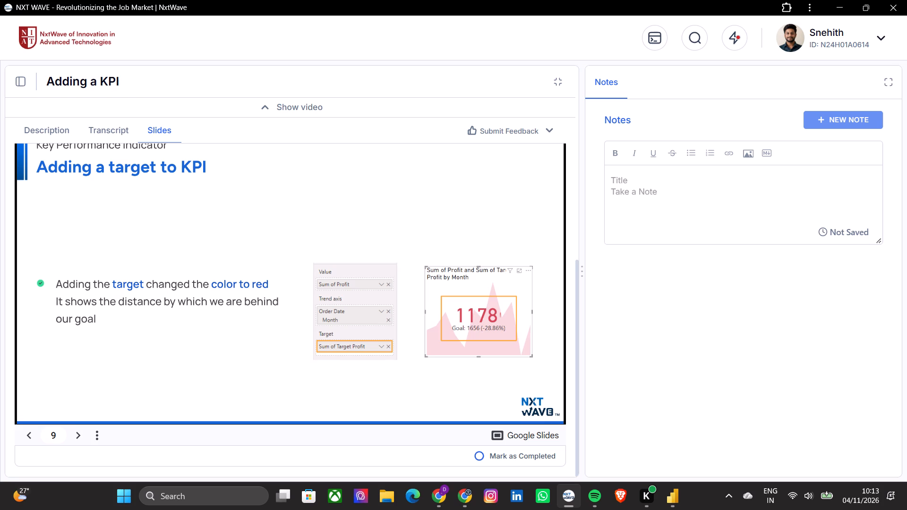
{"action": "key", "text": "alt+Tab"}
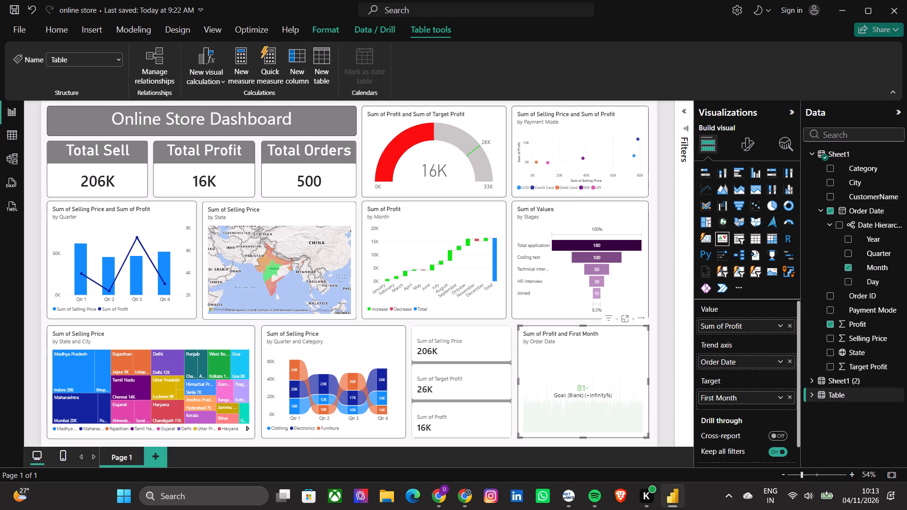
{"action": "left_click", "coordinate": [789, 361]}
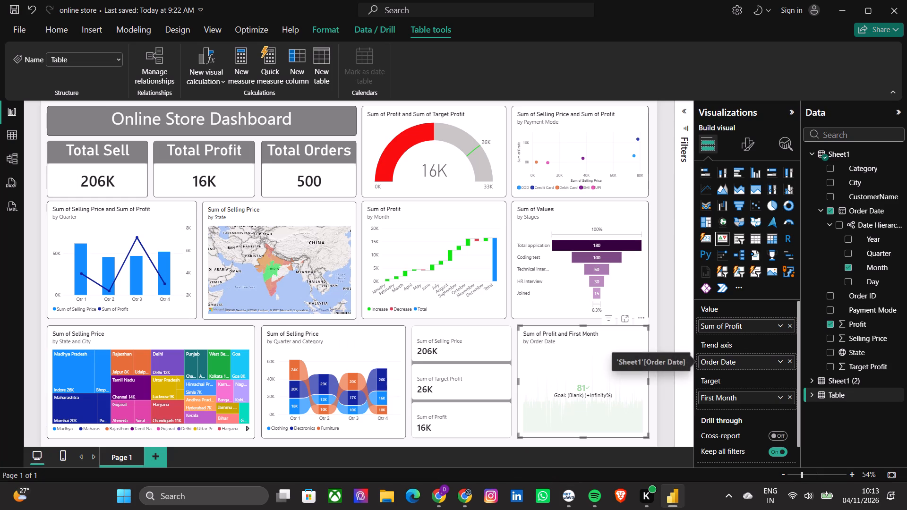
{"action": "left_click", "coordinate": [790, 396]}
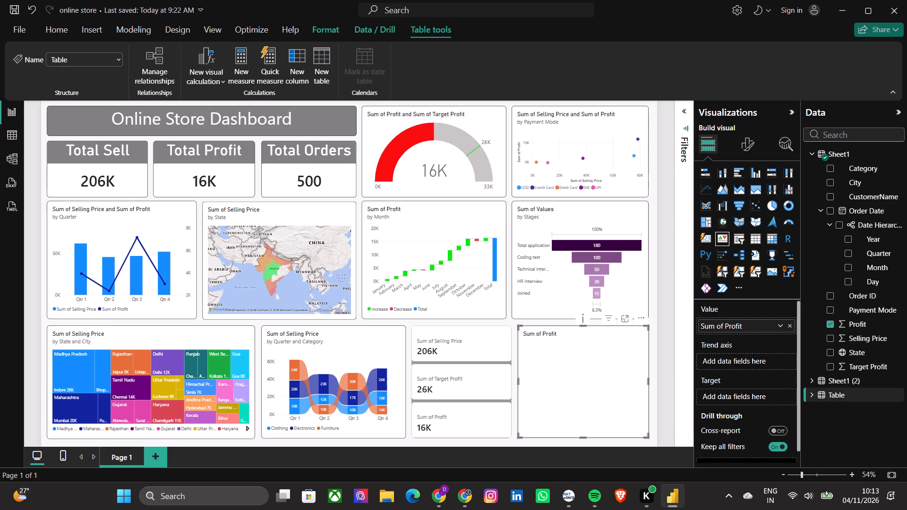
{"action": "left_click", "coordinate": [821, 209]}
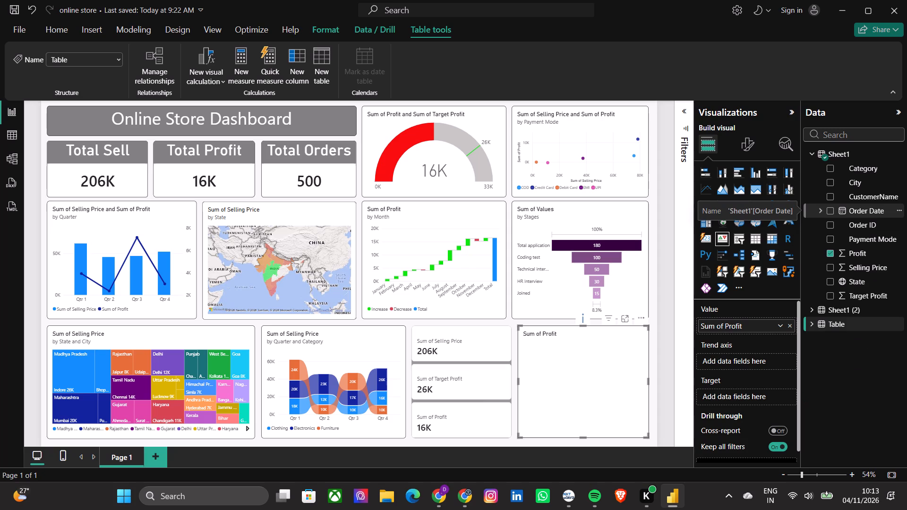
Recheck the lesson slide and set Target Profit from Sheet1 as the KPI's target.
{"action": "key", "text": "alt+Tab"}
{"action": "key", "text": "alt+Tab"}
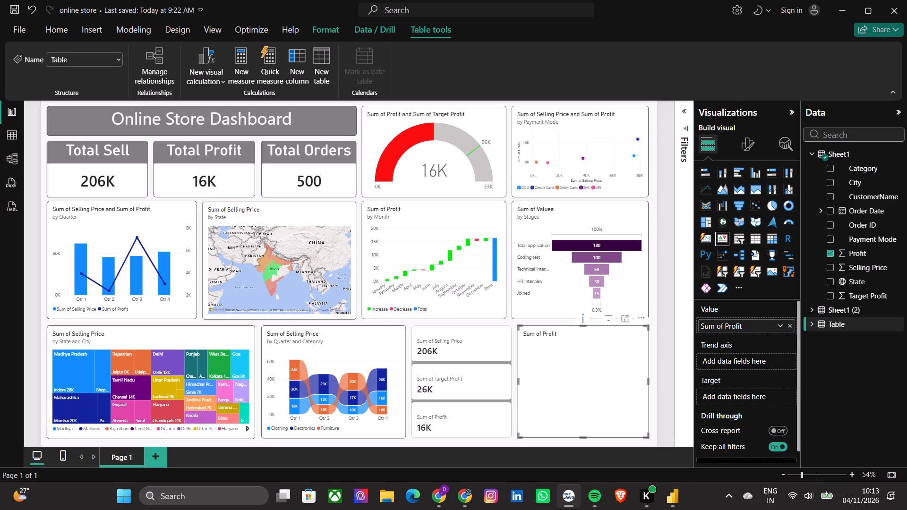
{"action": "left_click_drag", "start_coordinate": [830, 296], "coordinate": [784, 332]}
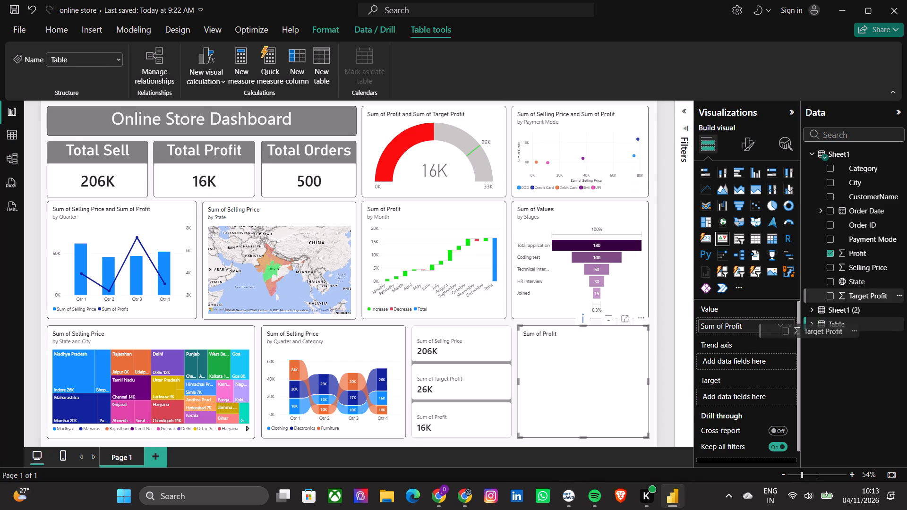
{"action": "left_click_drag", "start_coordinate": [784, 332], "coordinate": [723, 398]}
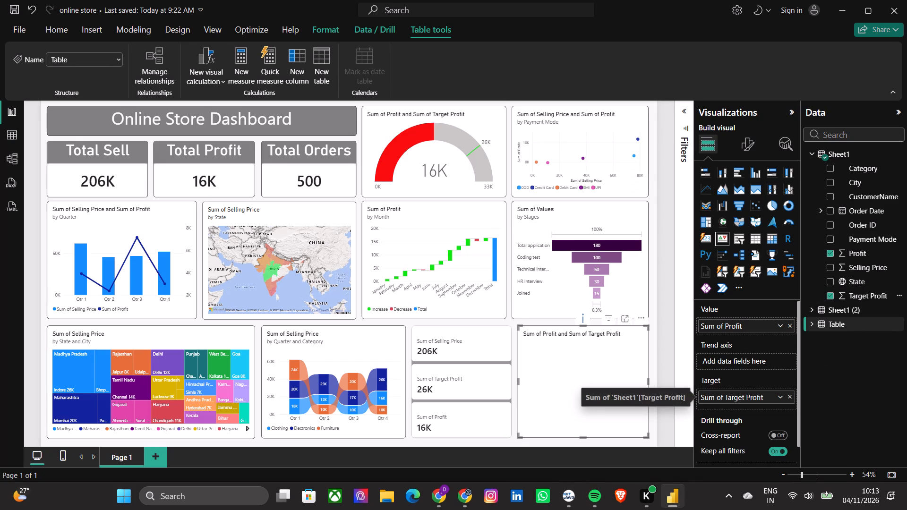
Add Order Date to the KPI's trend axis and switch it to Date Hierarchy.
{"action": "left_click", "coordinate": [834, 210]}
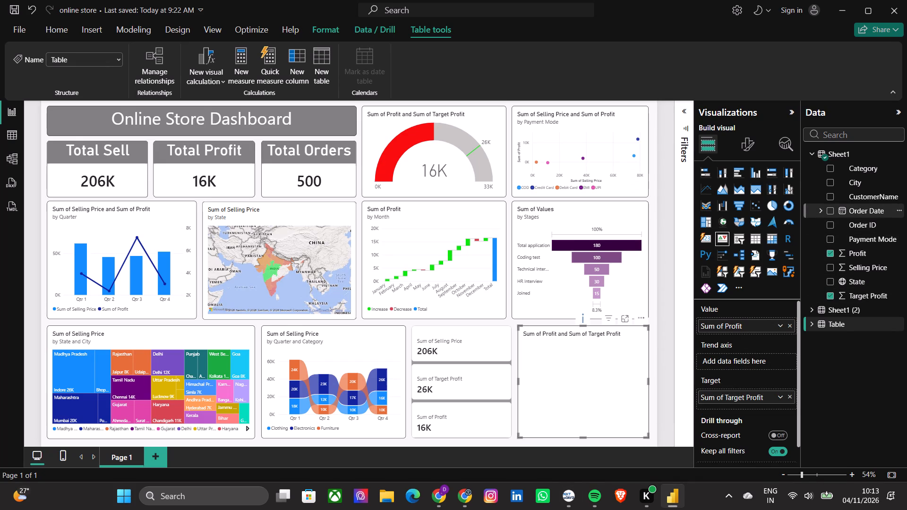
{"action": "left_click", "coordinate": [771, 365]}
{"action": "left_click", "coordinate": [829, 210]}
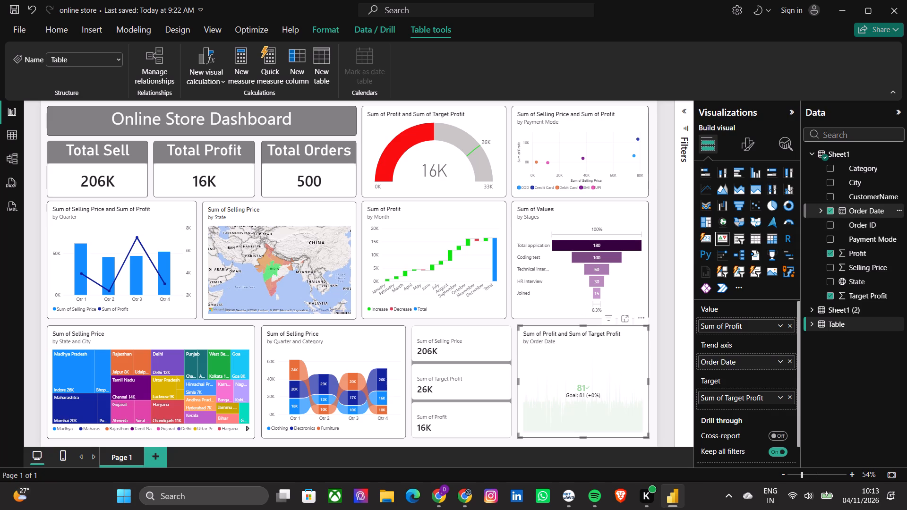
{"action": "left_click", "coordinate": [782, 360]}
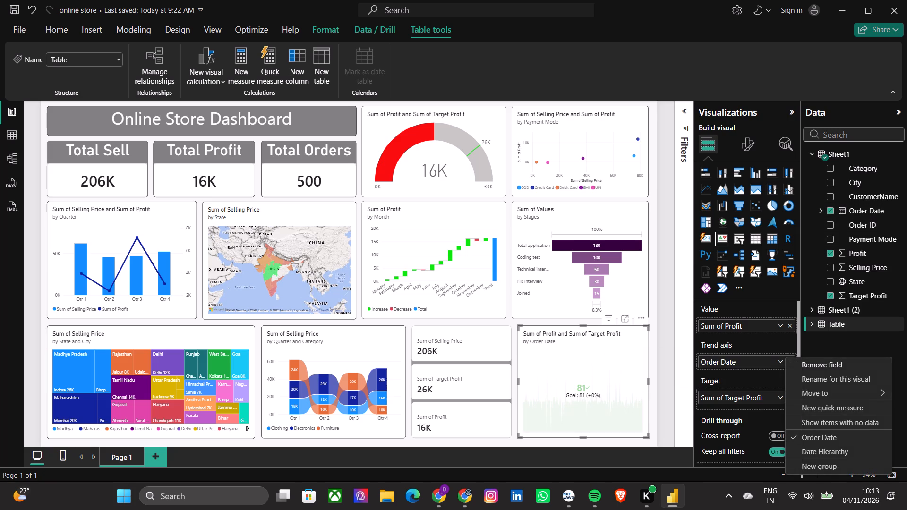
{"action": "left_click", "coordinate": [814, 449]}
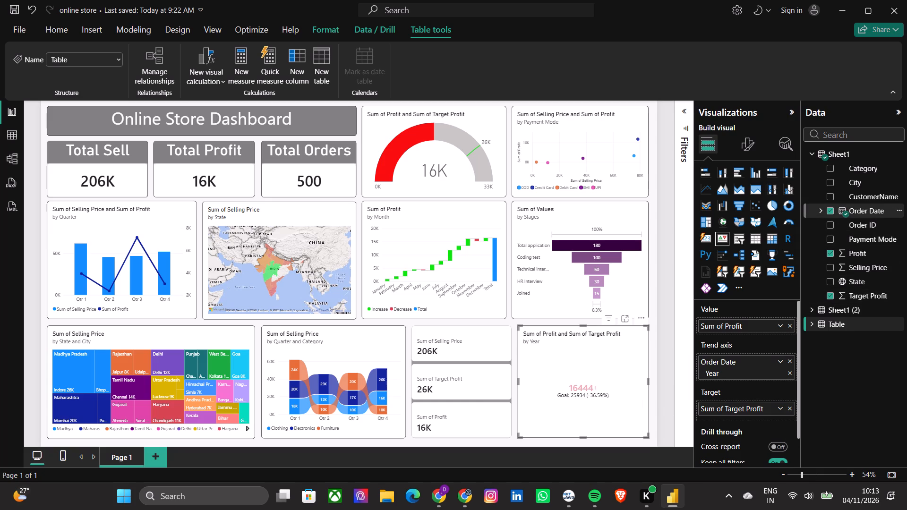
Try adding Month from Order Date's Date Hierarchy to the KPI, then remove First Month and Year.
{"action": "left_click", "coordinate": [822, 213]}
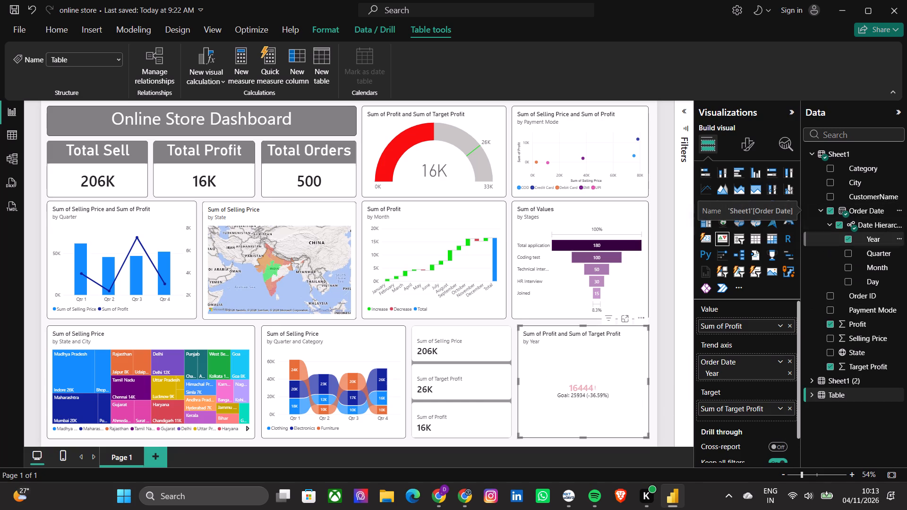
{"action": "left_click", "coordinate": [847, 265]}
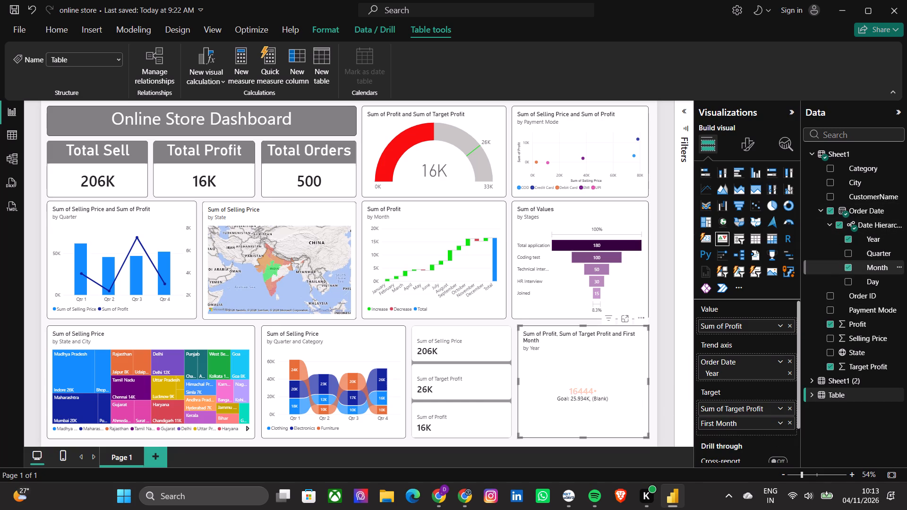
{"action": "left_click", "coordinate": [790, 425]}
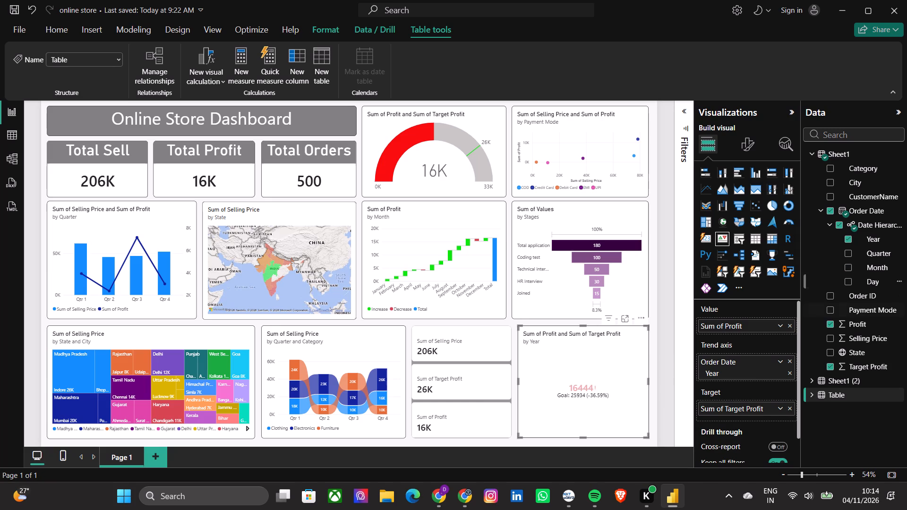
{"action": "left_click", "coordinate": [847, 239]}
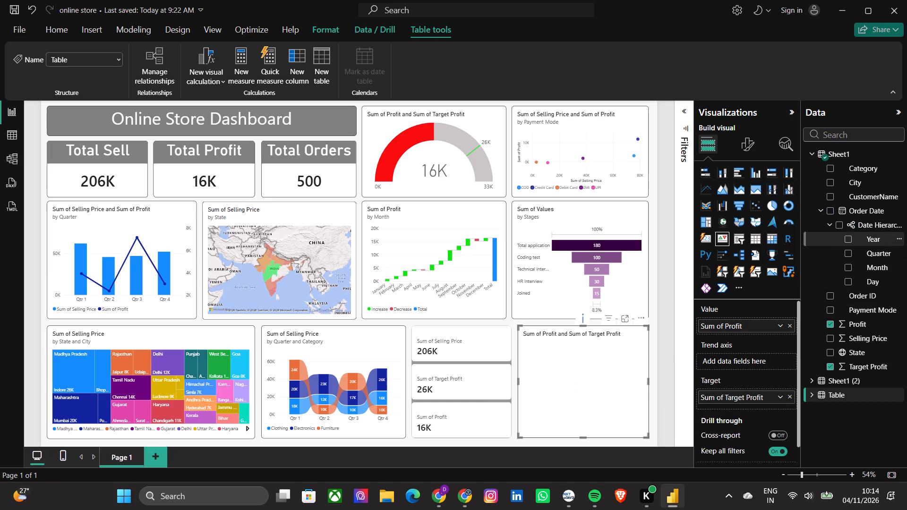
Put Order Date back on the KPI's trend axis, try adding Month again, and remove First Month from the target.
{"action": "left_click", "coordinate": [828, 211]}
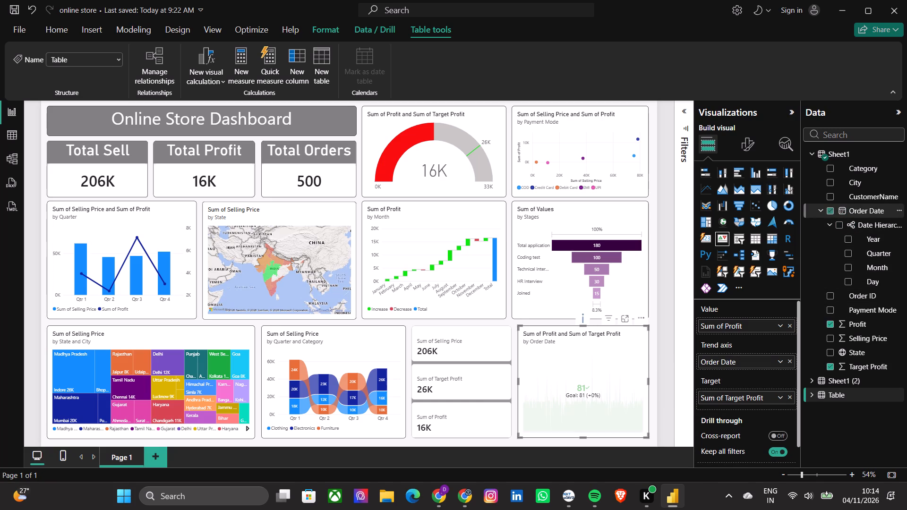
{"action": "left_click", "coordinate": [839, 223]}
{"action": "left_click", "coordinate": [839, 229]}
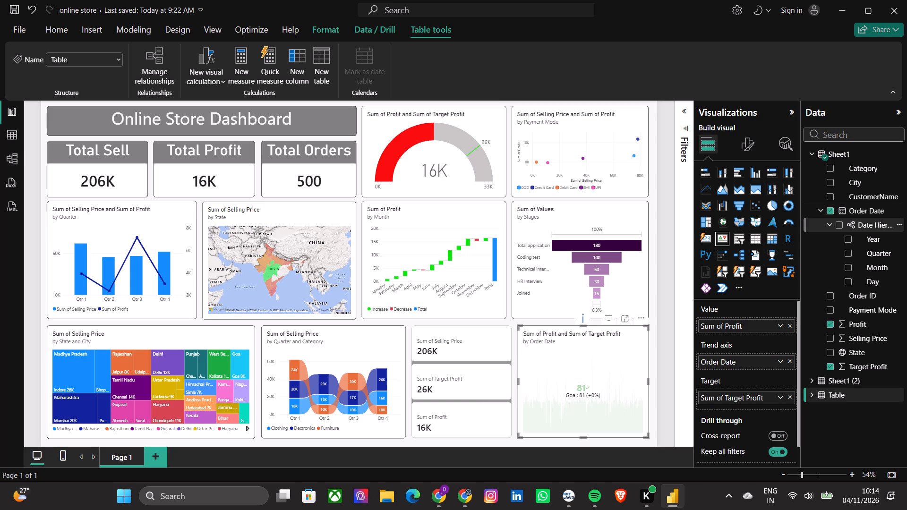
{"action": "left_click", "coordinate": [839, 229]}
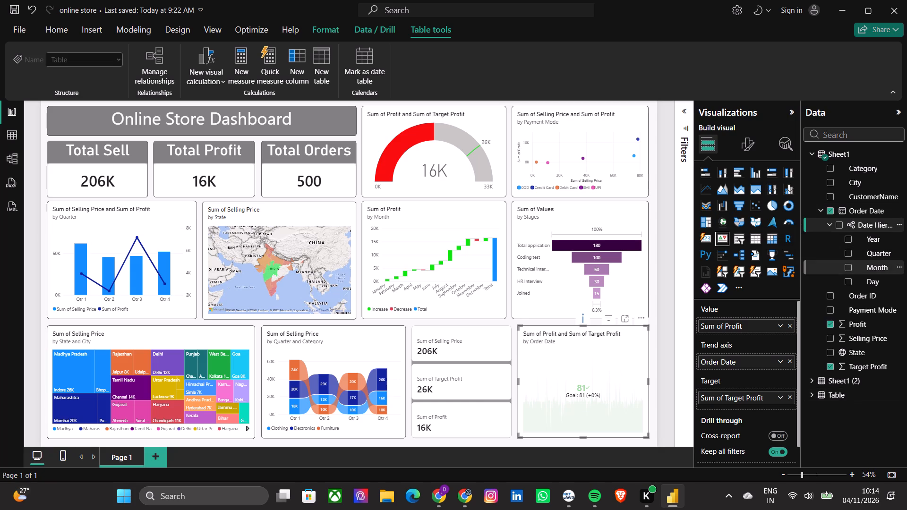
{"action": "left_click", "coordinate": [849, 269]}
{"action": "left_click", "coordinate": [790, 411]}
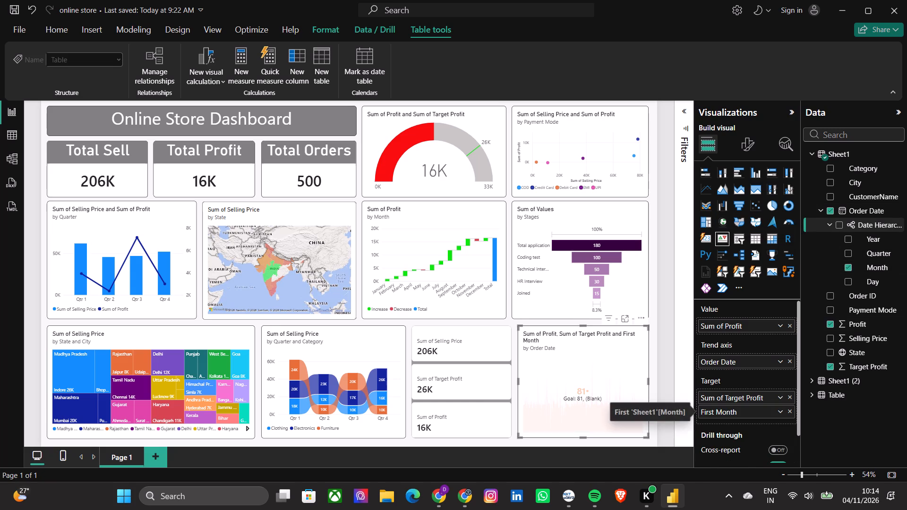
Switch the trend axis's Order Date to Date Hierarchy, replace Year with Month, and collapse Order Date in Sheet1.
{"action": "left_click", "coordinate": [781, 359]}
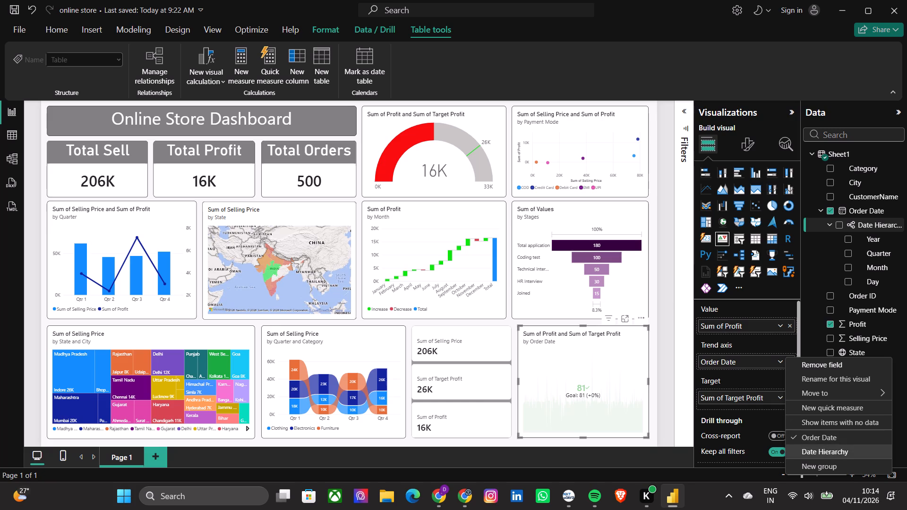
{"action": "left_click", "coordinate": [810, 452]}
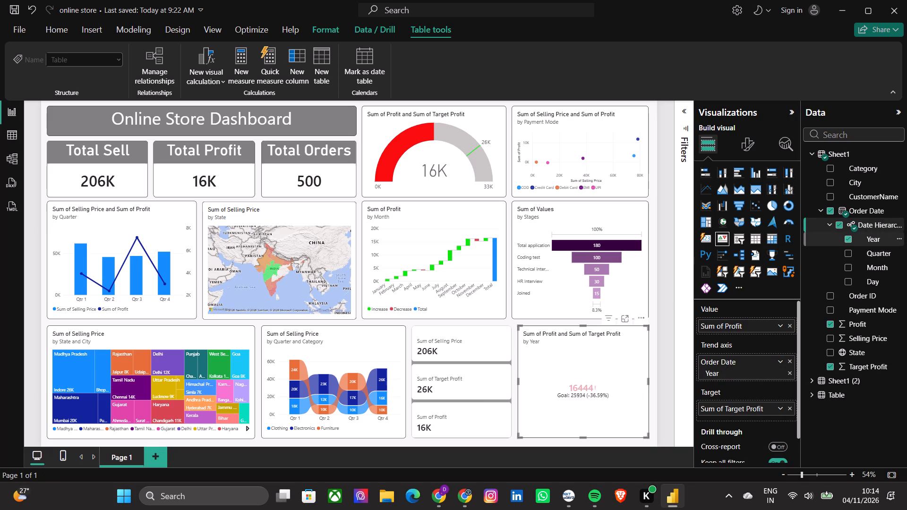
{"action": "left_click", "coordinate": [851, 237]}
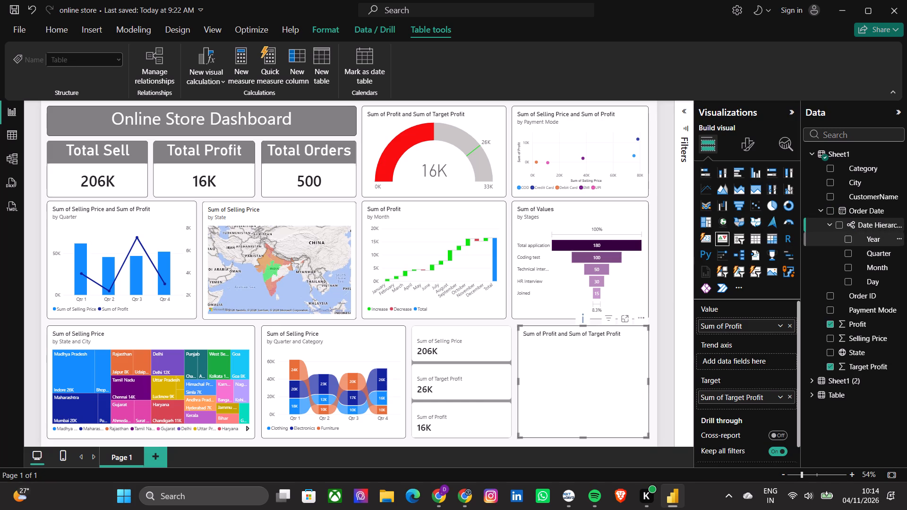
{"action": "left_click", "coordinate": [848, 267]}
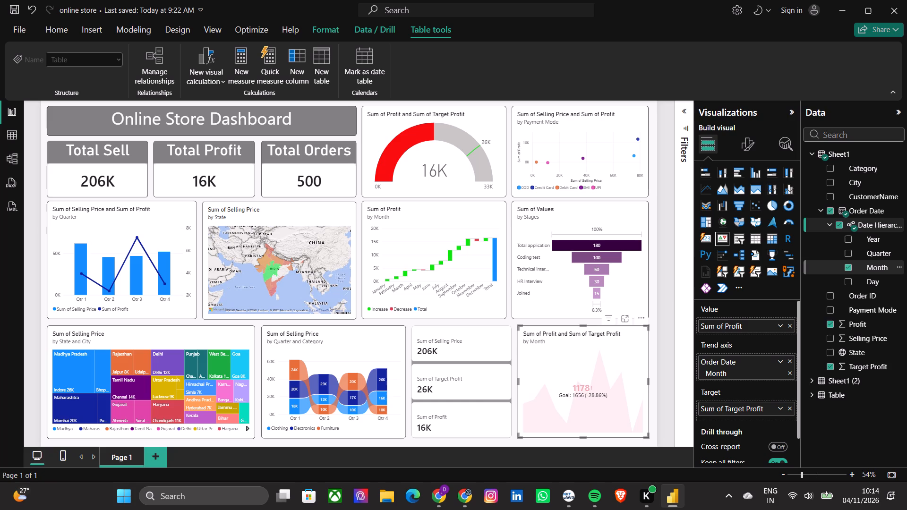
{"action": "left_click", "coordinate": [839, 426]}
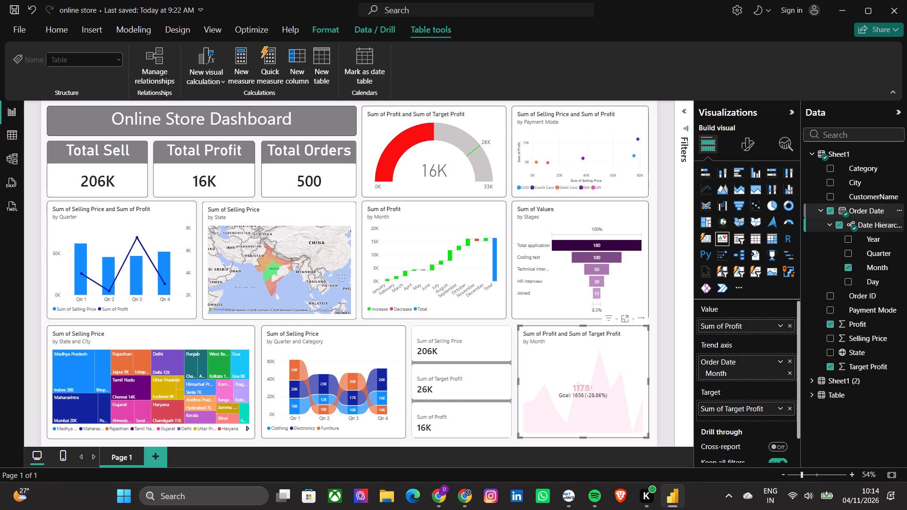
{"action": "left_click", "coordinate": [821, 210]}
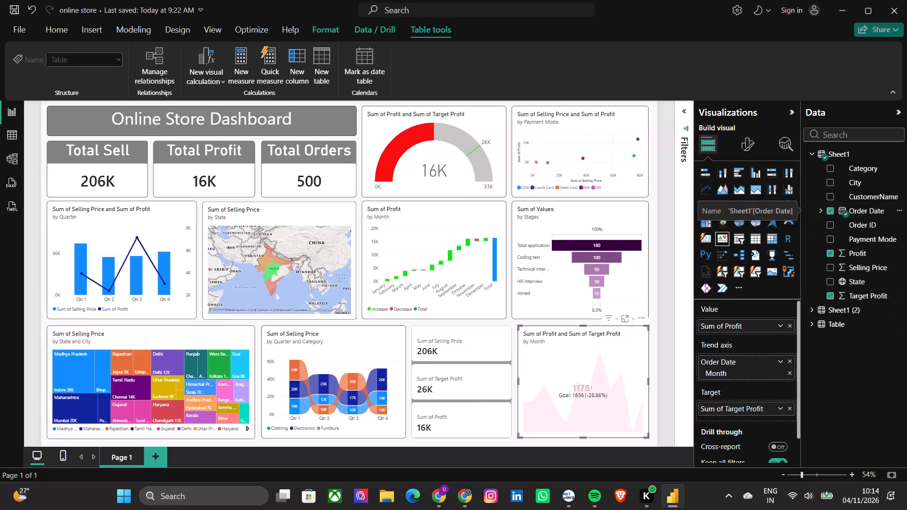
{"action": "scroll", "coordinate": [608, 344], "scroll_direction": "down", "scroll_amount": 1}
{"action": "left_click", "coordinate": [668, 351]}
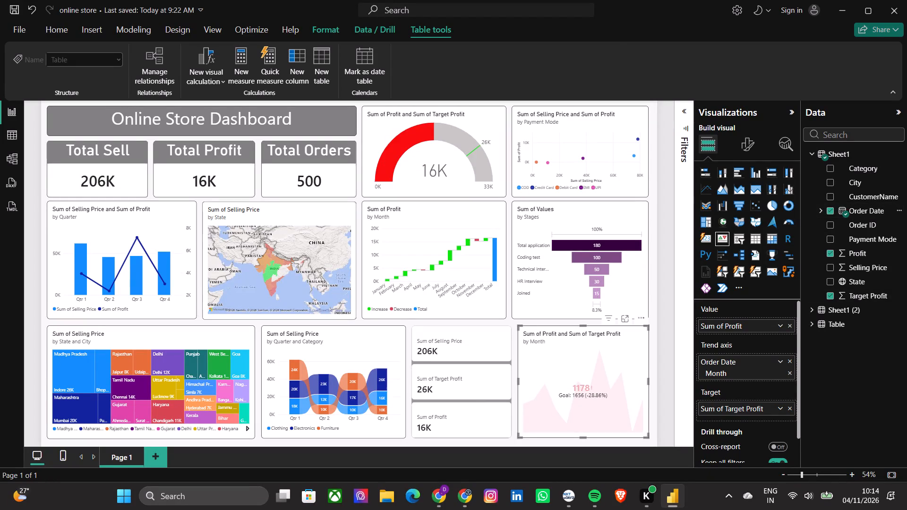
Switch back to the course window and advance the slides to slide 11, How to customize a KPI Visual.
{"action": "key", "text": "alt+Tab"}
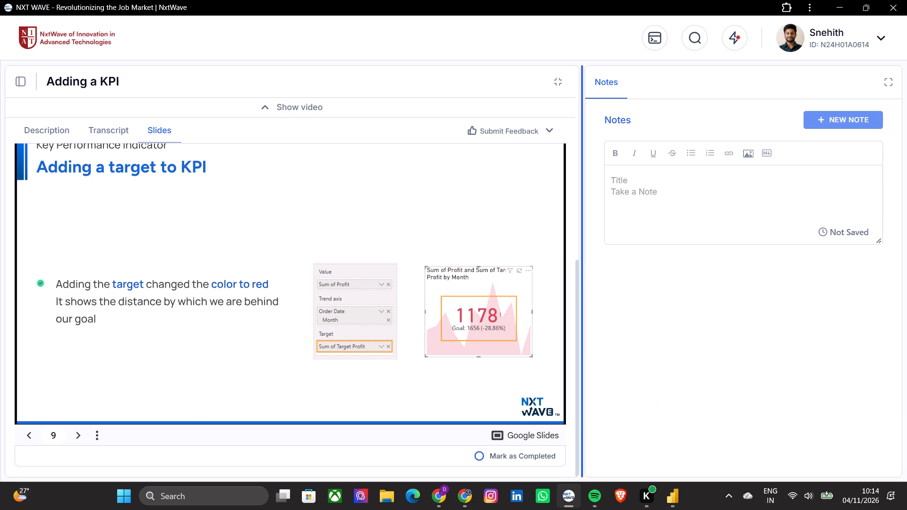
{"action": "left_click", "coordinate": [526, 378]}
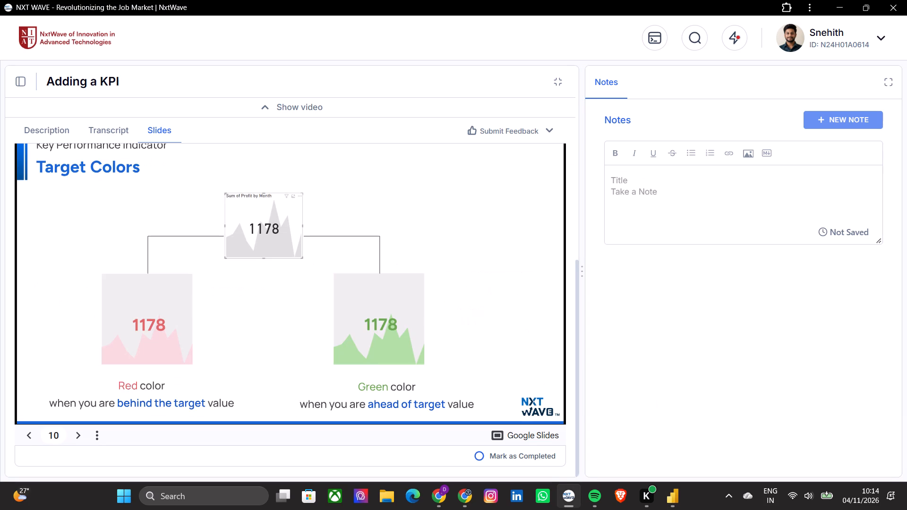
{"action": "left_click", "coordinate": [526, 378]}
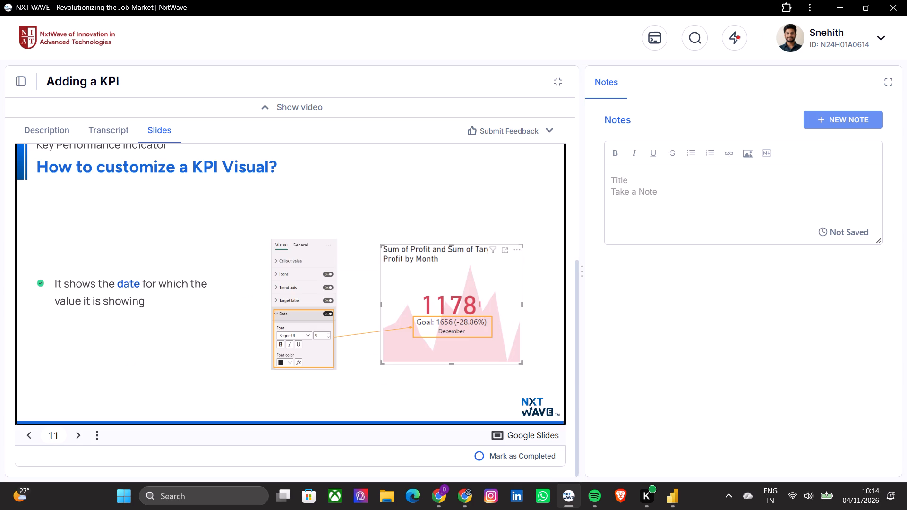
In Power BI Desktop, turn on the Date option in the KPI's visual formatting, then return to the lesson slide.
{"action": "key", "text": "alt+Tab"}
{"action": "left_click", "coordinate": [526, 378]}
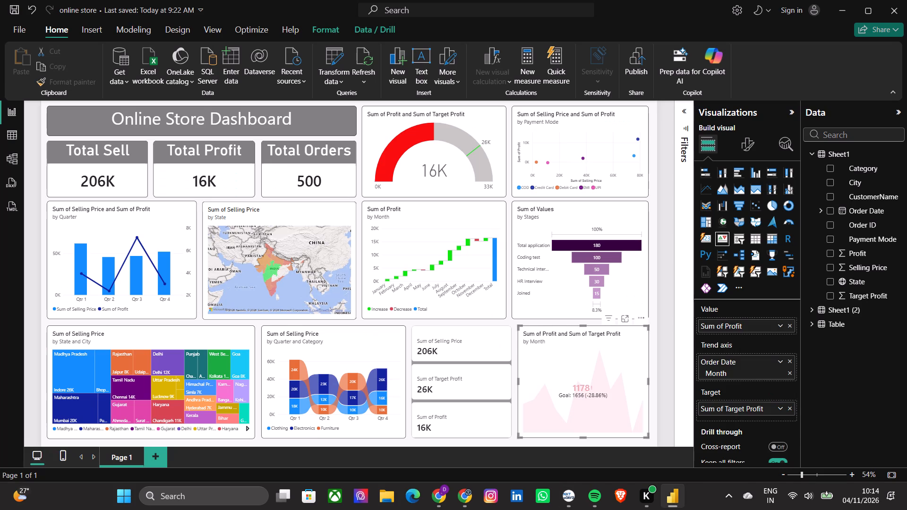
{"action": "left_click", "coordinate": [744, 149]}
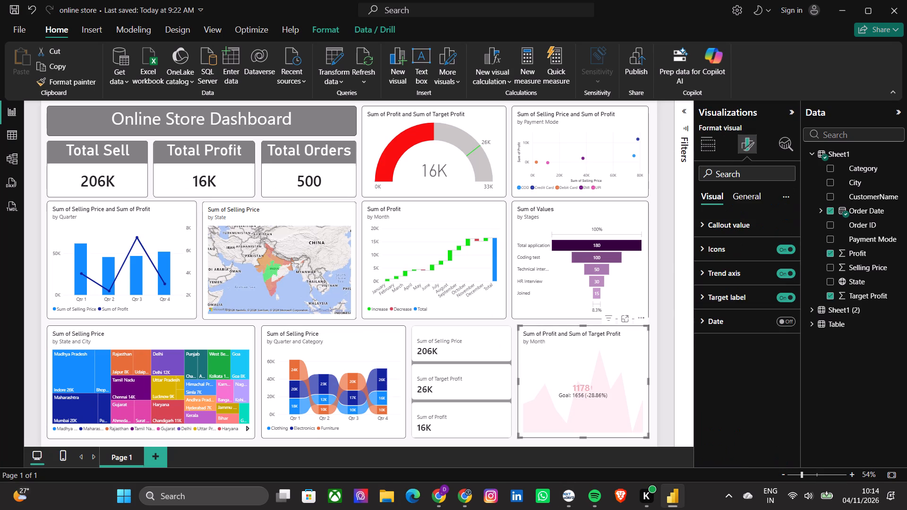
{"action": "left_click", "coordinate": [790, 323]}
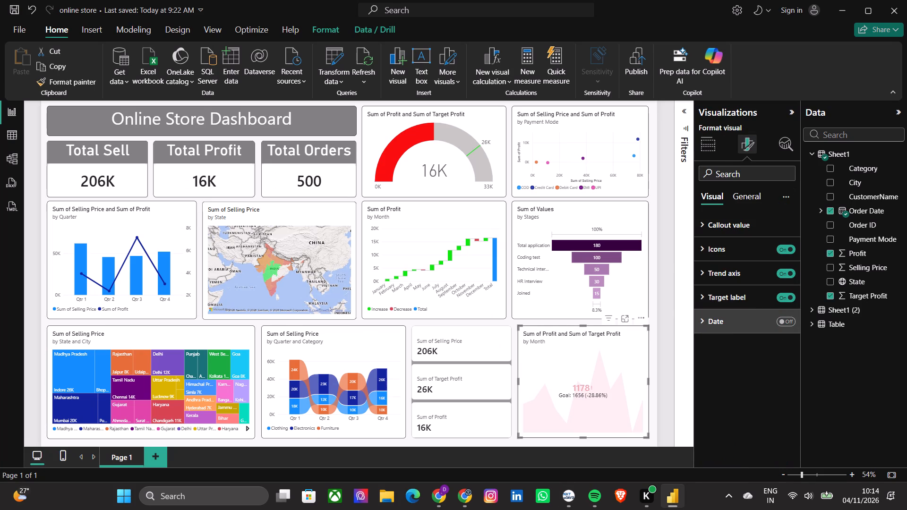
{"action": "key", "text": "alt+Tab"}
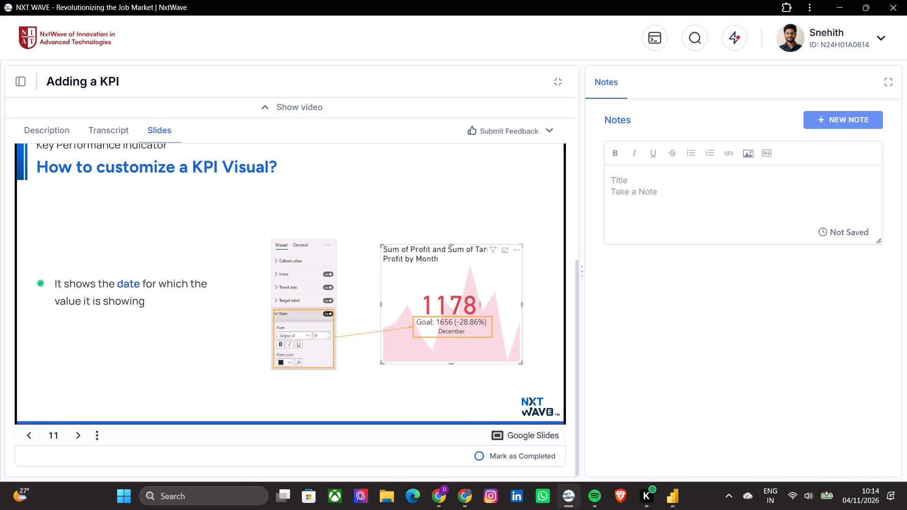
Return to Power BI Desktop and review the Effects and Properties settings in the KPI's General formatting.
{"action": "key", "text": "alt+Tab"}
{"action": "key", "text": "alt+Tab"}
{"action": "key", "text": "alt+Tab"}
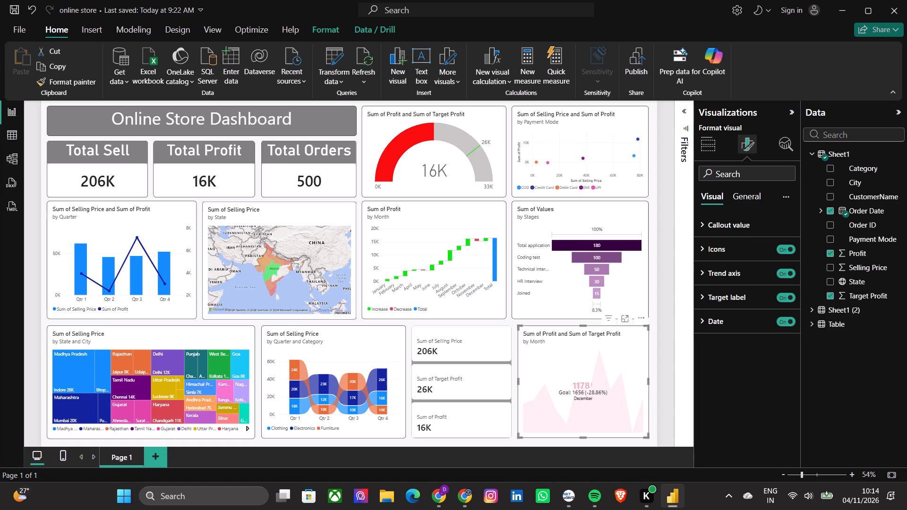
{"action": "left_click", "coordinate": [744, 195]}
{"action": "left_click", "coordinate": [744, 271]}
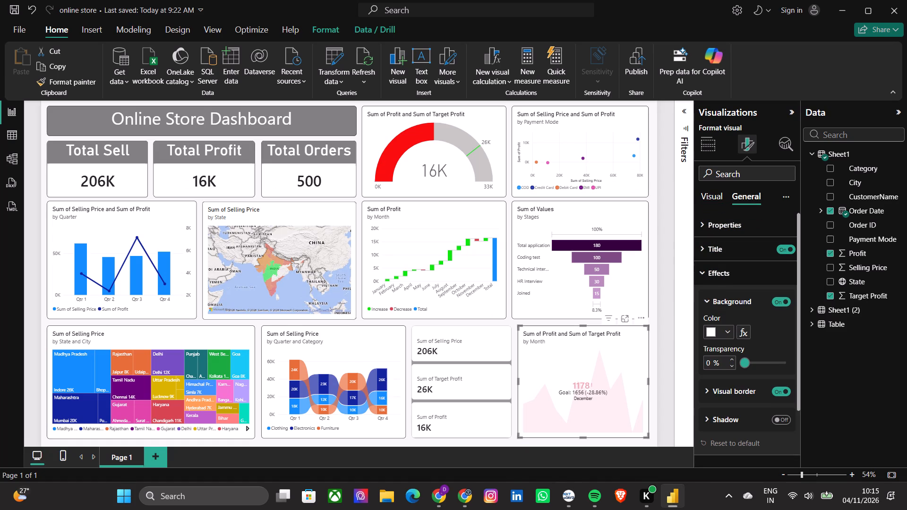
{"action": "scroll", "coordinate": [759, 332], "scroll_direction": "down", "scroll_amount": 4}
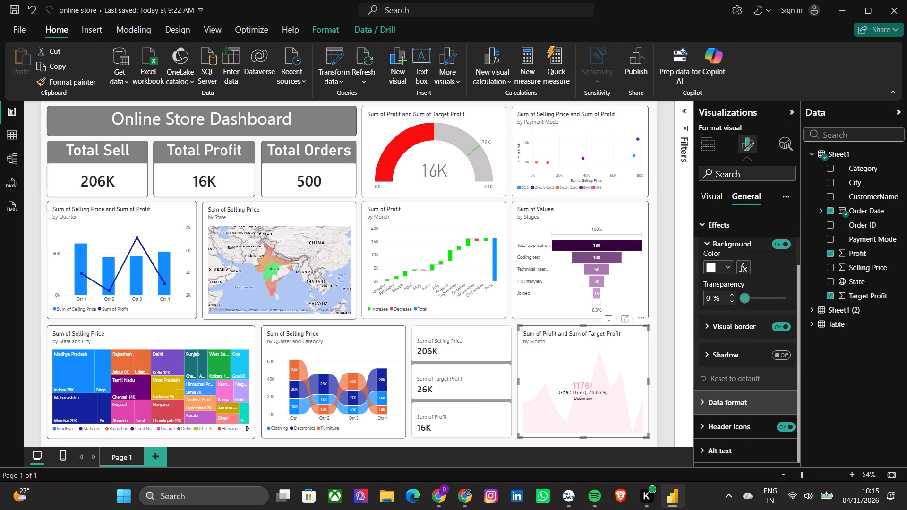
{"action": "scroll", "coordinate": [740, 402], "scroll_direction": "up", "scroll_amount": 2}
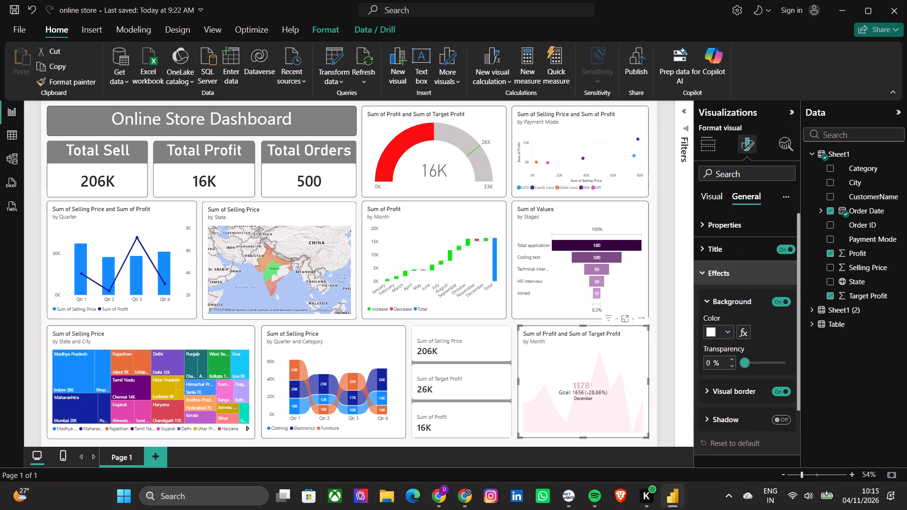
{"action": "scroll", "coordinate": [723, 280], "scroll_direction": "down", "scroll_amount": 4}
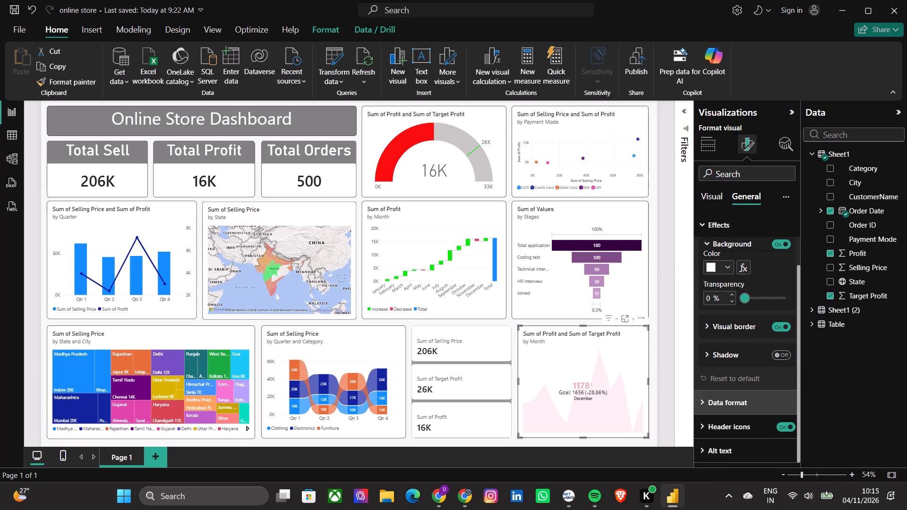
{"action": "scroll", "coordinate": [748, 240], "scroll_direction": "up", "scroll_amount": 2}
{"action": "left_click", "coordinate": [723, 229]}
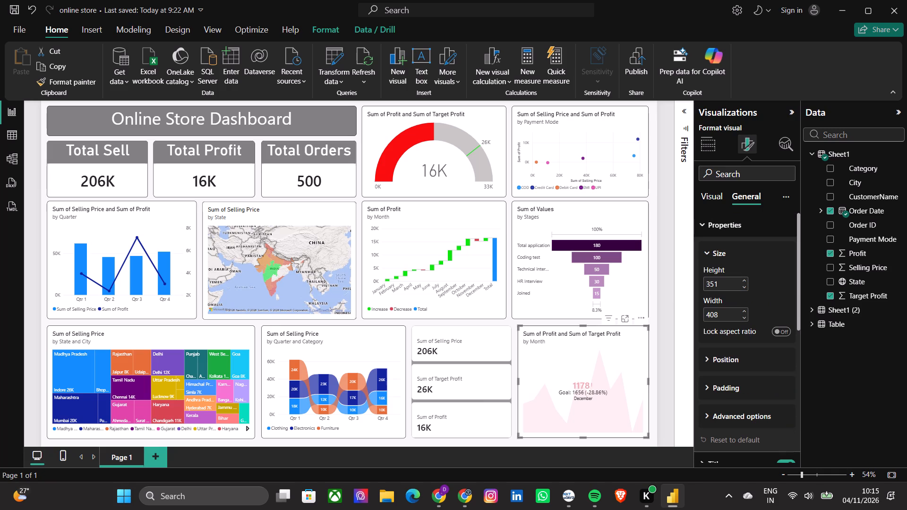
{"action": "scroll", "coordinate": [747, 419], "scroll_direction": "down", "scroll_amount": 4}
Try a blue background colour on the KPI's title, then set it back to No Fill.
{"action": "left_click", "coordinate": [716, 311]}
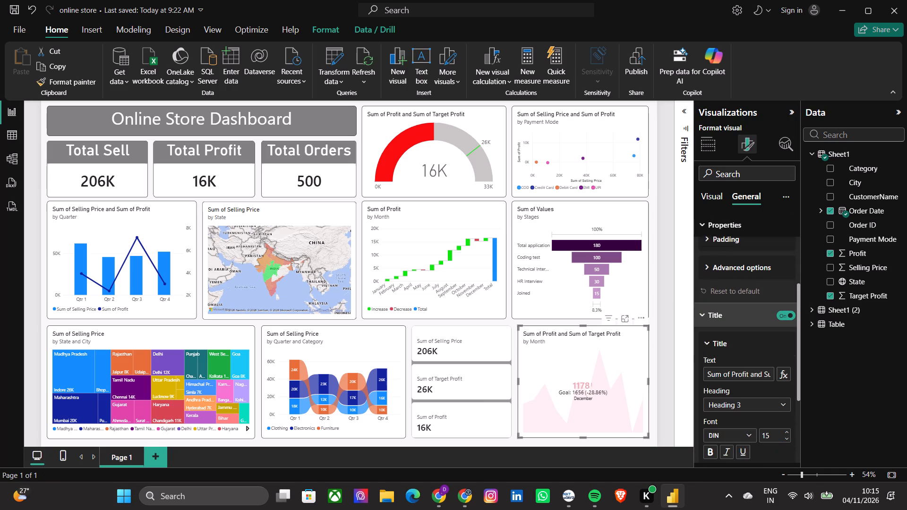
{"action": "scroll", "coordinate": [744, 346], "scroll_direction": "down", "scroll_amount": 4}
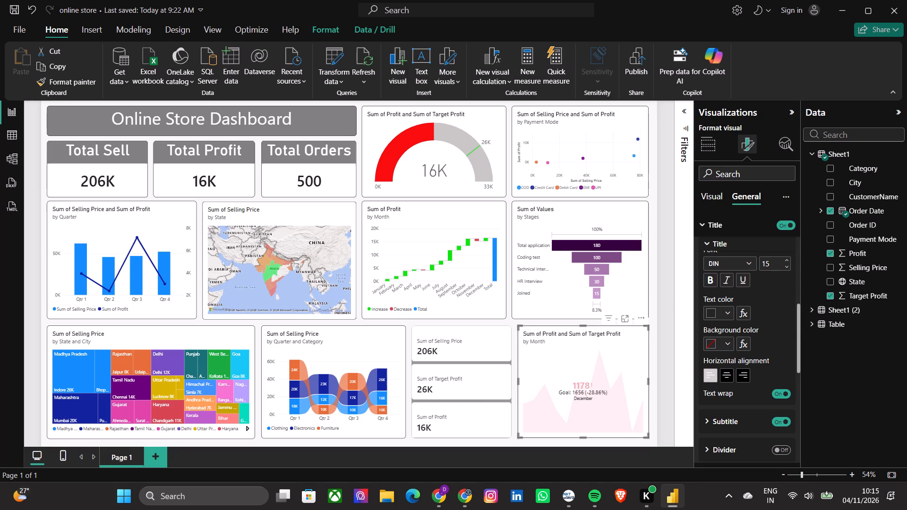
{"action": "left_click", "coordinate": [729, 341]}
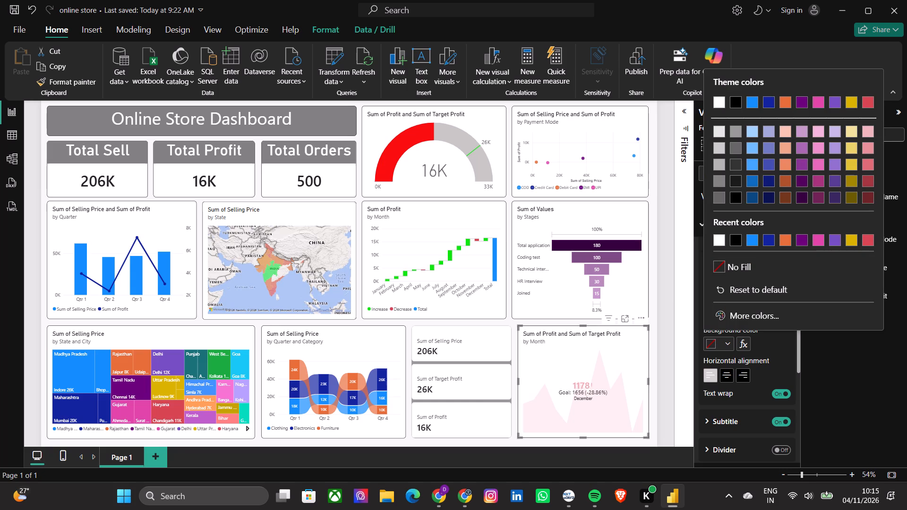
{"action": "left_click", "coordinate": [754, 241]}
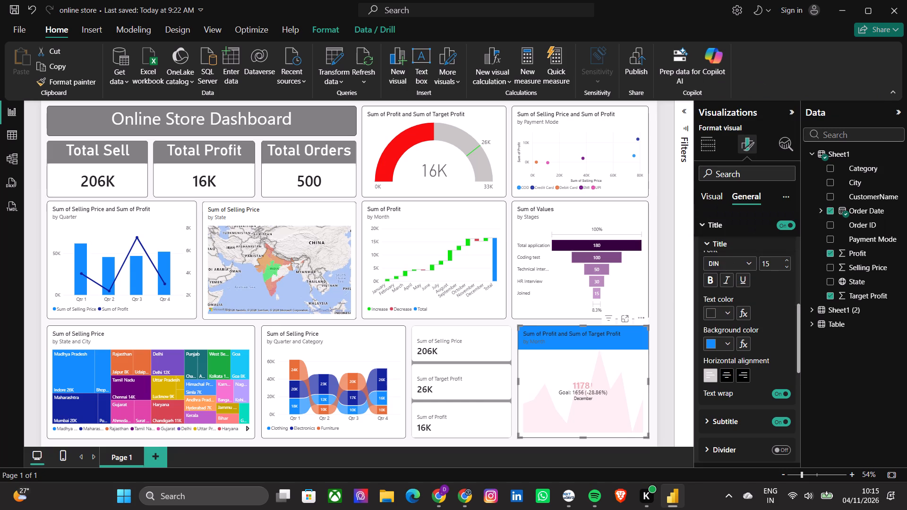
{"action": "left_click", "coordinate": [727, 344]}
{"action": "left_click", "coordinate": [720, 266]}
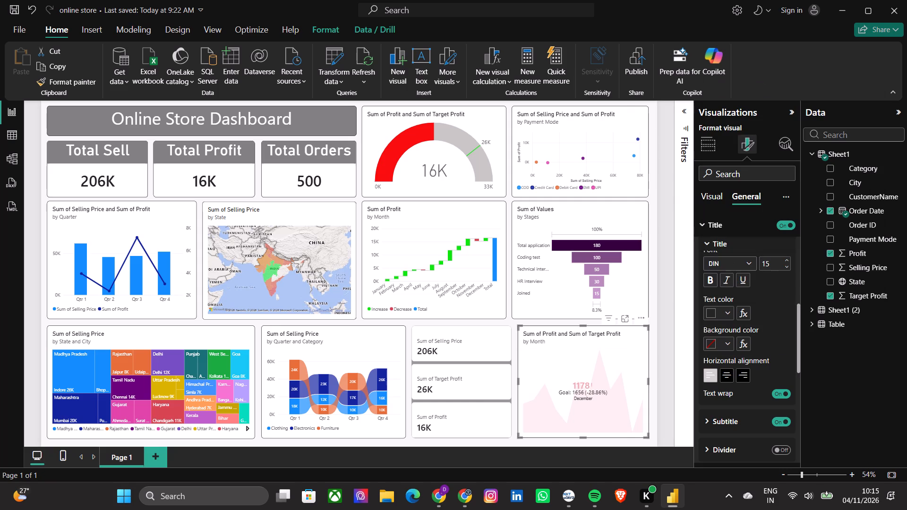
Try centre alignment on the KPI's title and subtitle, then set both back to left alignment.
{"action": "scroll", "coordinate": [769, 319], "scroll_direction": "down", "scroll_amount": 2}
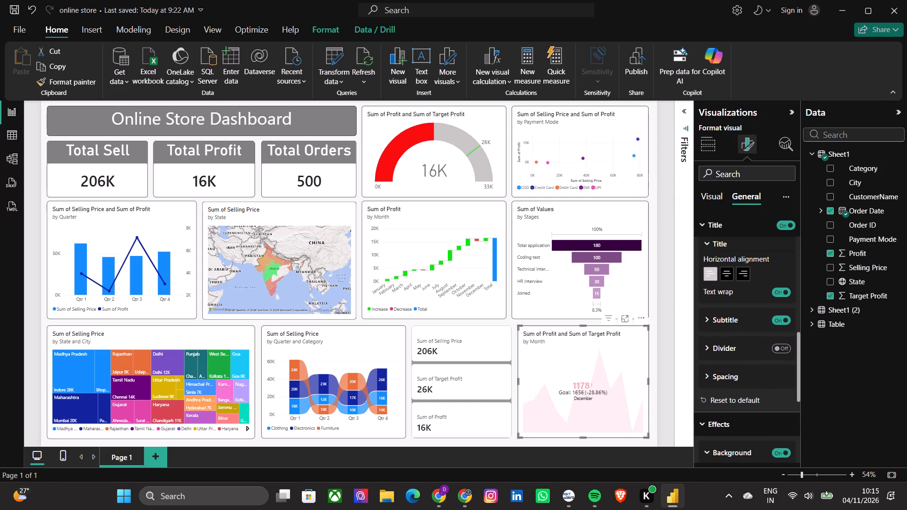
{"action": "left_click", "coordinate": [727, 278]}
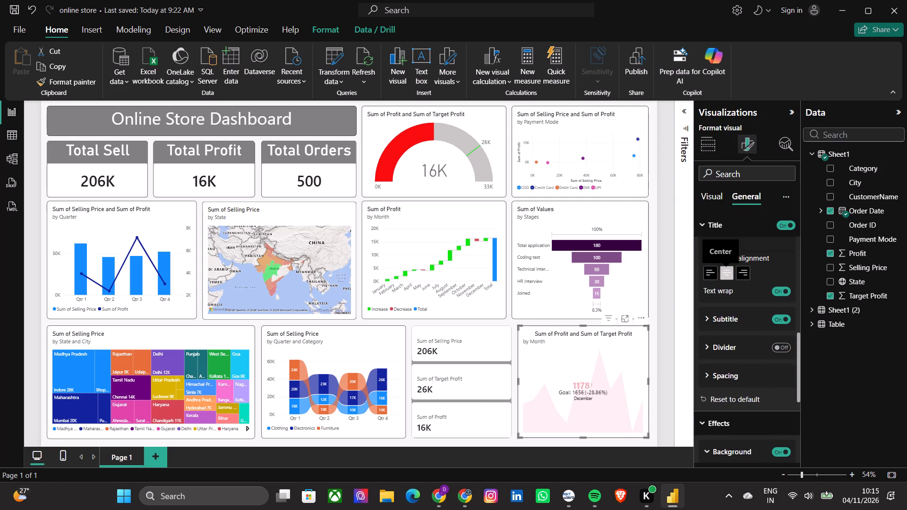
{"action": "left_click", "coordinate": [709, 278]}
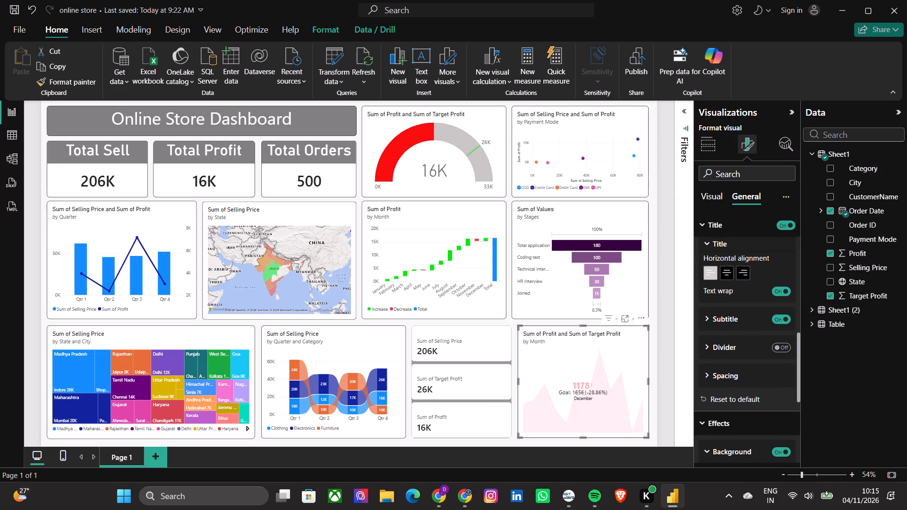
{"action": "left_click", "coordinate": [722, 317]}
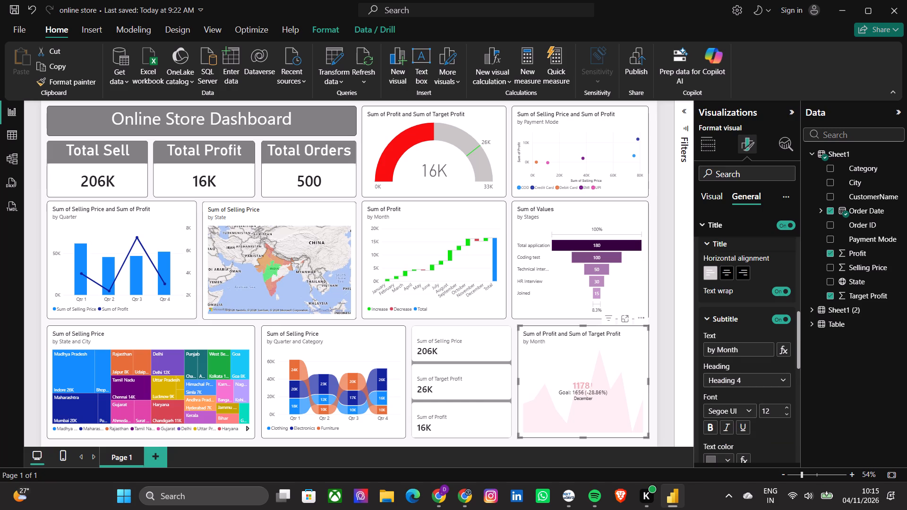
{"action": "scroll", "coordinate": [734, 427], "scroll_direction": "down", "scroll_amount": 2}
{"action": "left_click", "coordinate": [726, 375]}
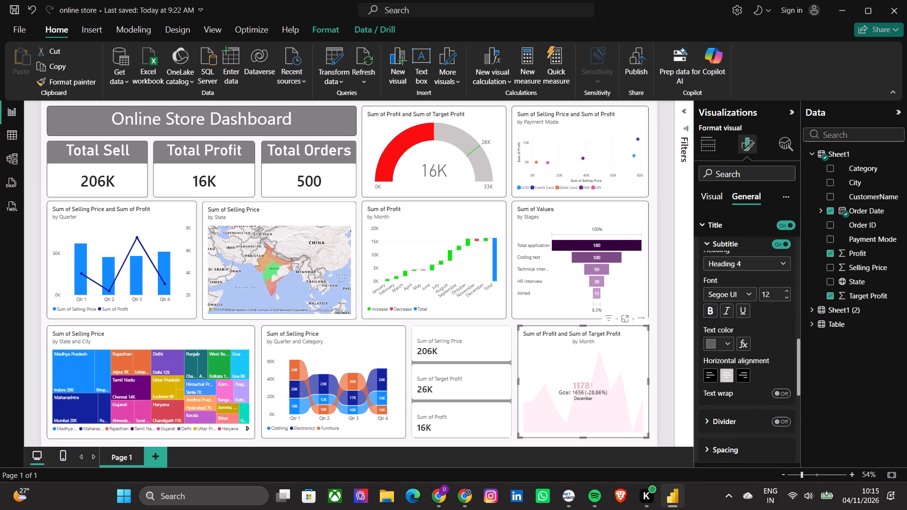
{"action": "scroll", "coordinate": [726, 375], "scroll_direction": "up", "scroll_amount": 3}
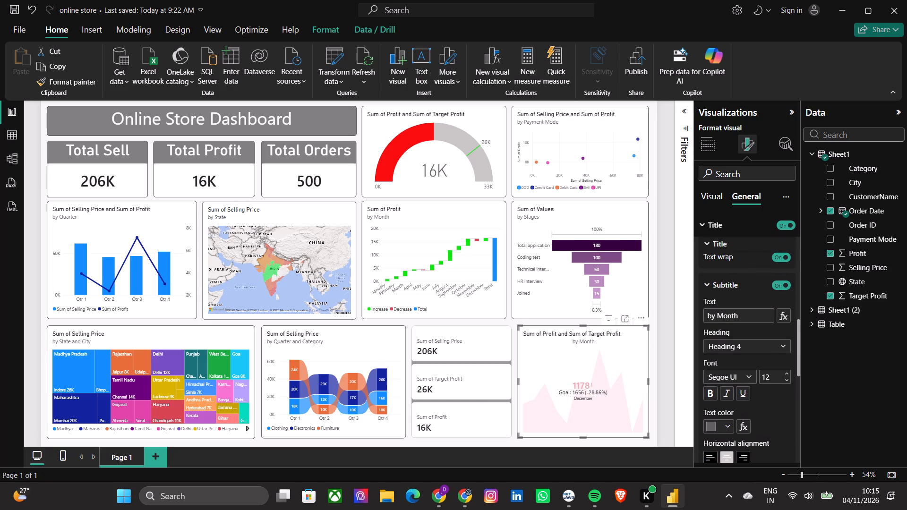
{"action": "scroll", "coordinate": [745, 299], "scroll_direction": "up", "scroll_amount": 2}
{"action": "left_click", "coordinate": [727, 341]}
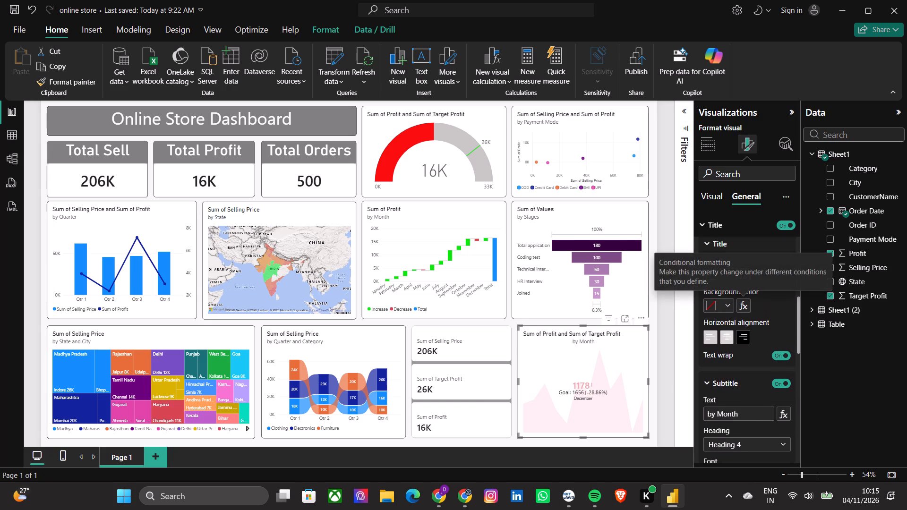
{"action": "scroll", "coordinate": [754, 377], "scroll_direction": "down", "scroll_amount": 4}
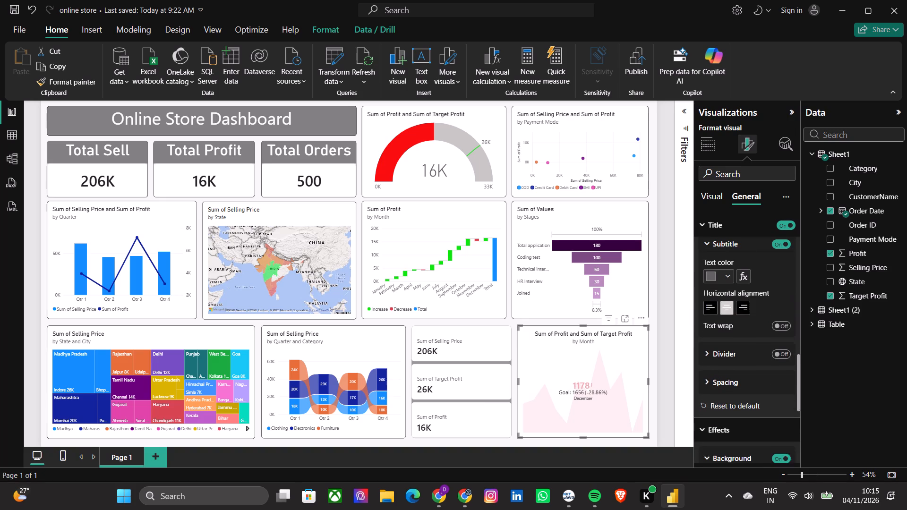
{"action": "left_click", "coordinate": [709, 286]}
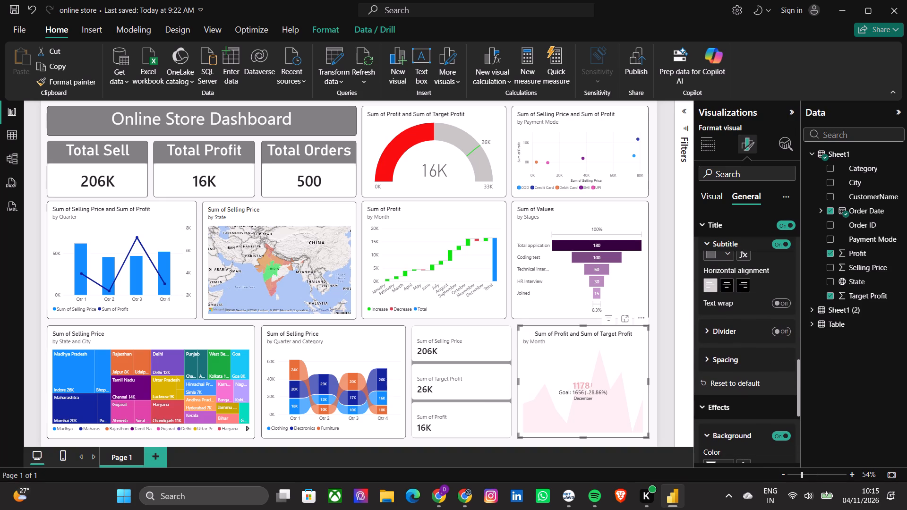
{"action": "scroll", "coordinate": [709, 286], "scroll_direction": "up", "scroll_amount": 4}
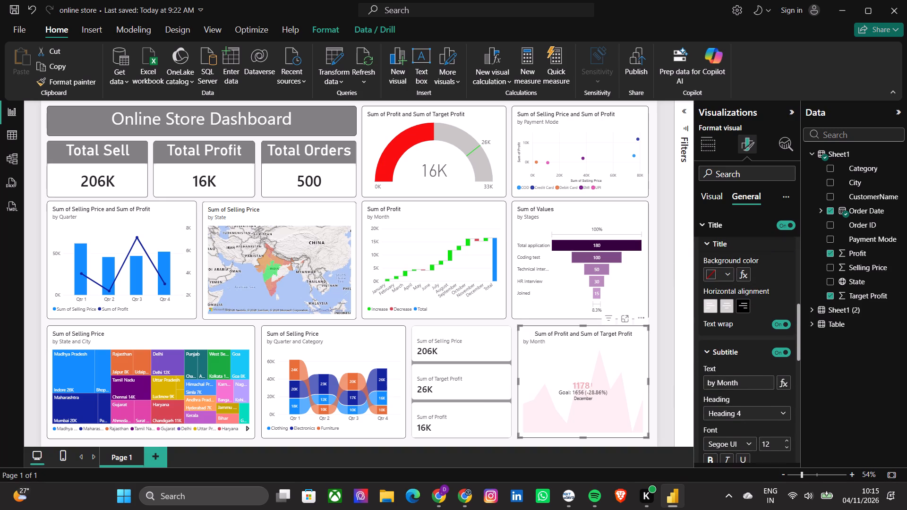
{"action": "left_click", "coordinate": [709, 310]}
Examine the KPI's remaining General formatting options, including Effects and the Data format settings for Sum of Profit.
{"action": "scroll", "coordinate": [731, 373], "scroll_direction": "down", "scroll_amount": 5}
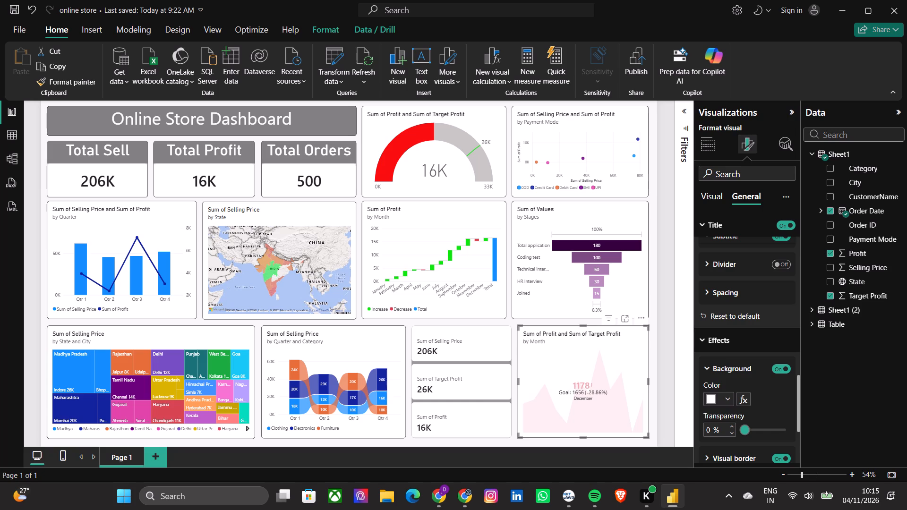
{"action": "scroll", "coordinate": [739, 353], "scroll_direction": "down", "scroll_amount": 3}
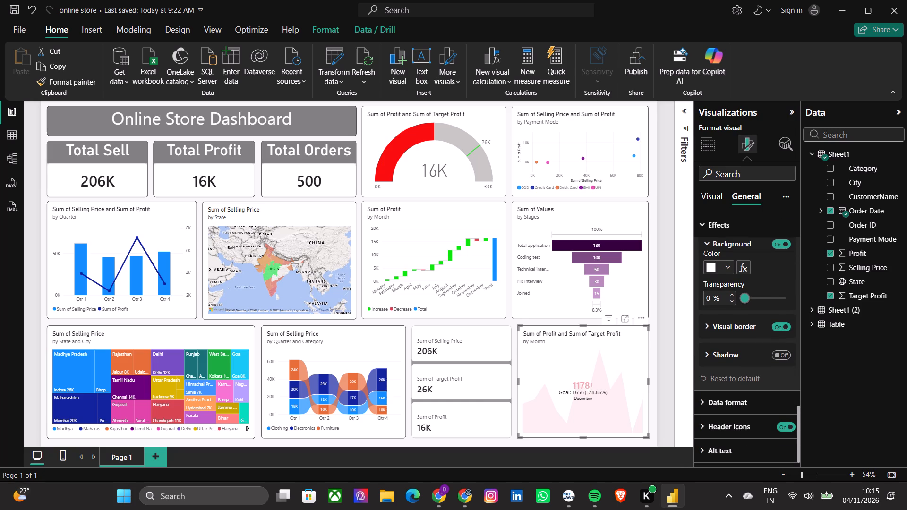
{"action": "left_click", "coordinate": [733, 397]}
{"action": "scroll", "coordinate": [733, 397], "scroll_direction": "down", "scroll_amount": 2}
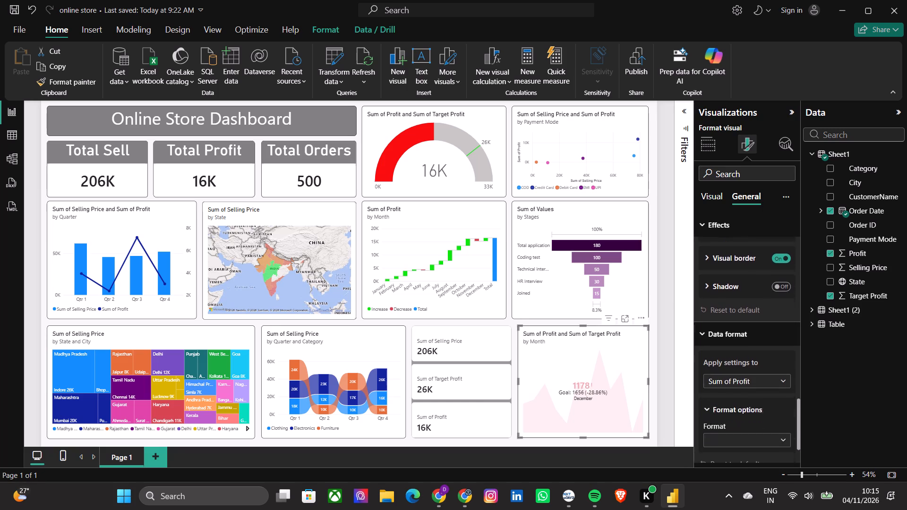
{"action": "scroll", "coordinate": [733, 397], "scroll_direction": "down", "scroll_amount": 4}
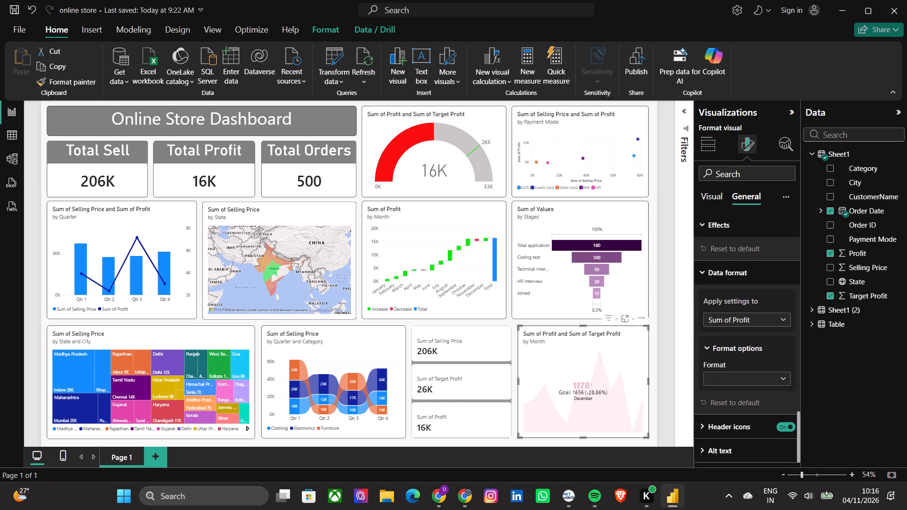
{"action": "scroll", "coordinate": [733, 397], "scroll_direction": "up", "scroll_amount": 7}
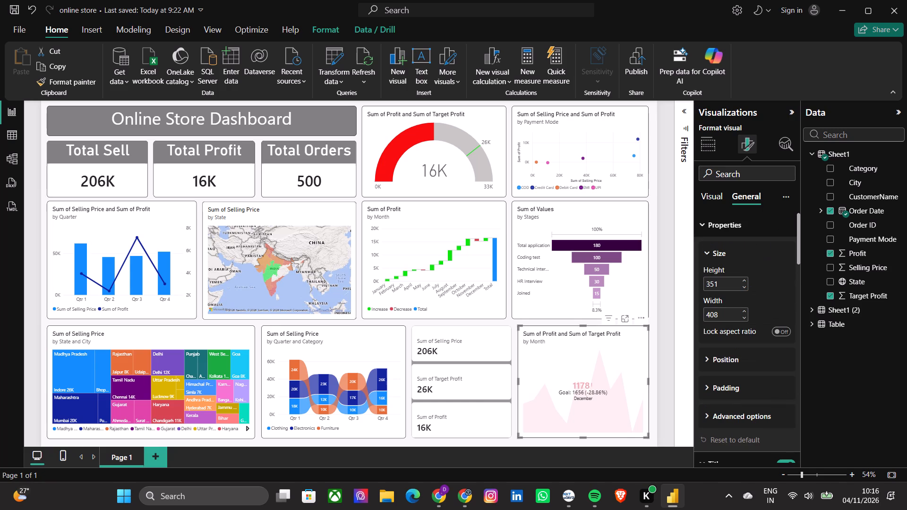
Collapse the Size, Properties, Title, Effects and Data format sections of the KPI's General formatting.
{"action": "left_click", "coordinate": [706, 254]}
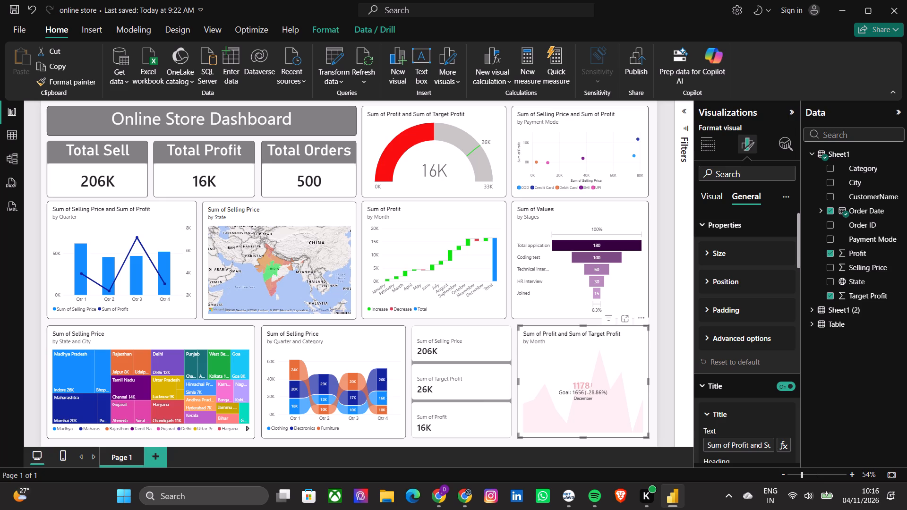
{"action": "left_click", "coordinate": [702, 225]}
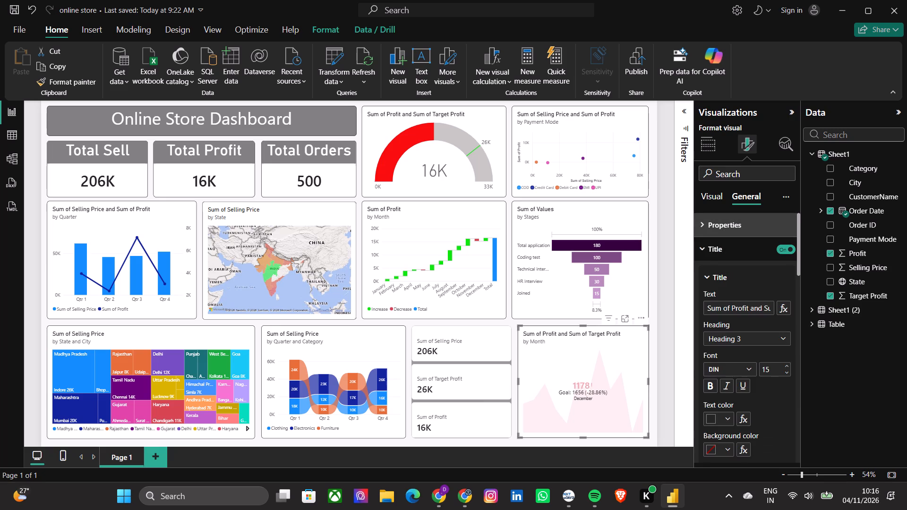
{"action": "left_click", "coordinate": [702, 248]}
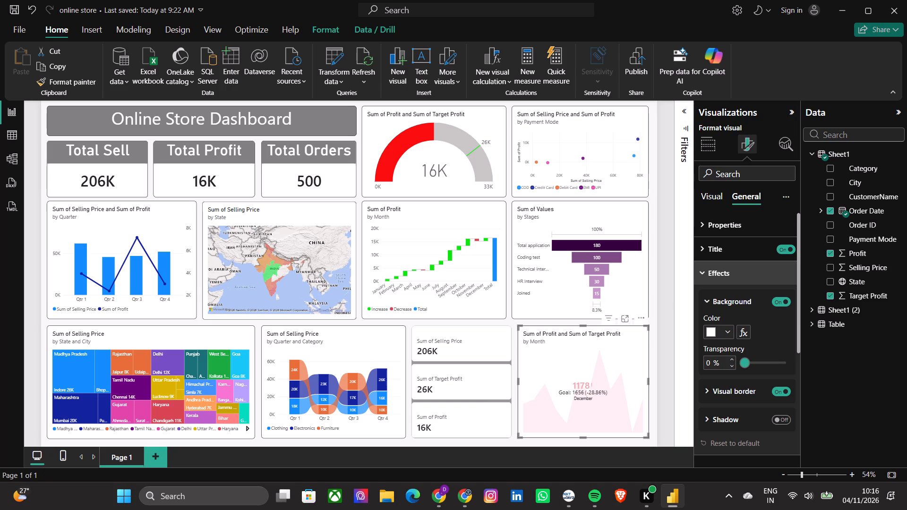
{"action": "left_click", "coordinate": [700, 270]}
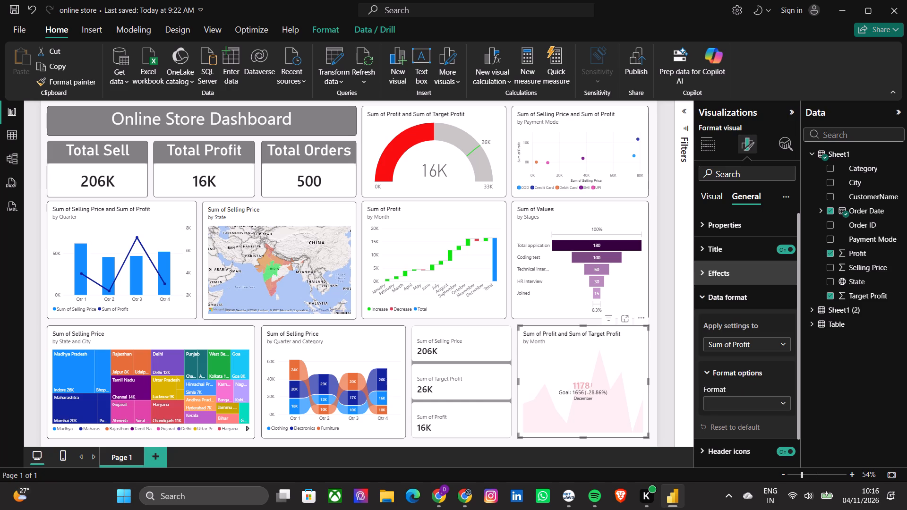
{"action": "left_click", "coordinate": [600, 396]}
{"action": "triple_click", "coordinate": [602, 402]}
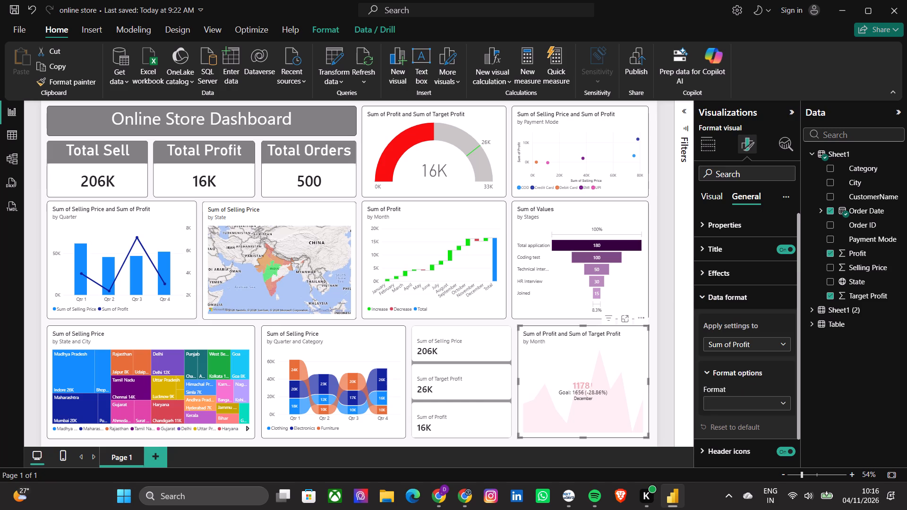
{"action": "left_click", "coordinate": [704, 296]}
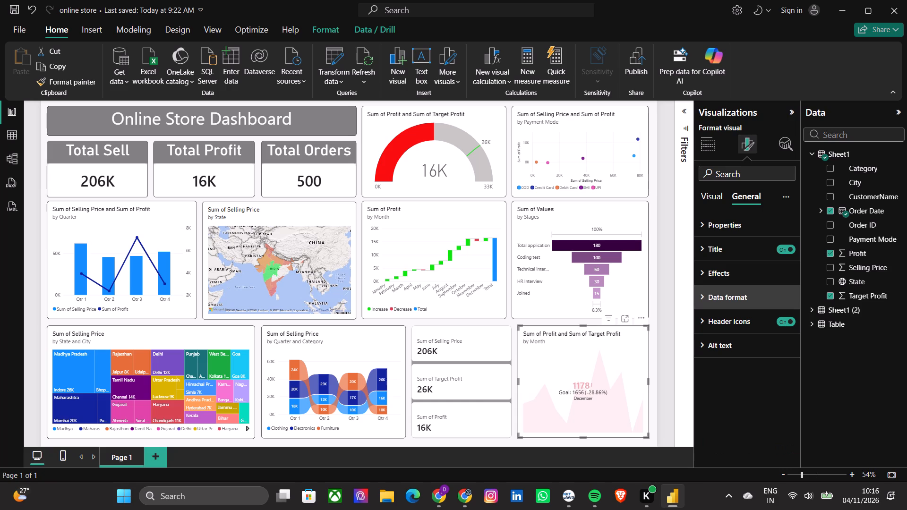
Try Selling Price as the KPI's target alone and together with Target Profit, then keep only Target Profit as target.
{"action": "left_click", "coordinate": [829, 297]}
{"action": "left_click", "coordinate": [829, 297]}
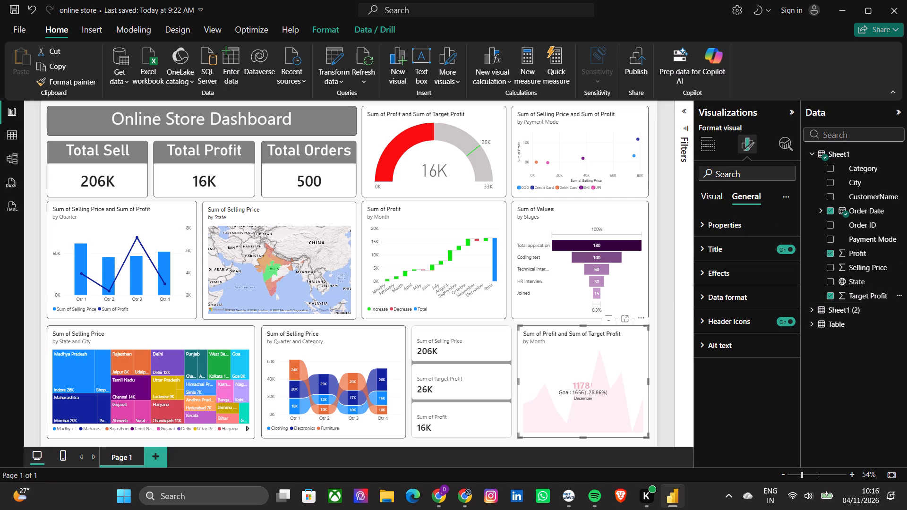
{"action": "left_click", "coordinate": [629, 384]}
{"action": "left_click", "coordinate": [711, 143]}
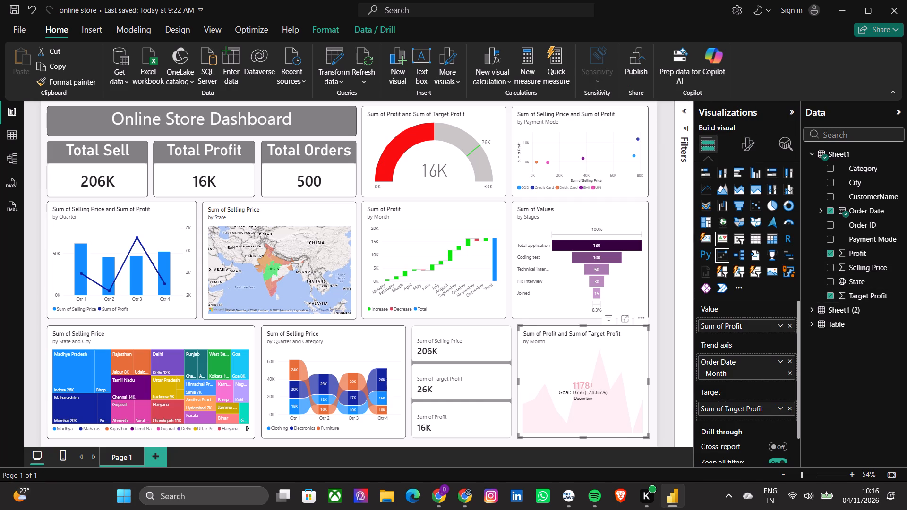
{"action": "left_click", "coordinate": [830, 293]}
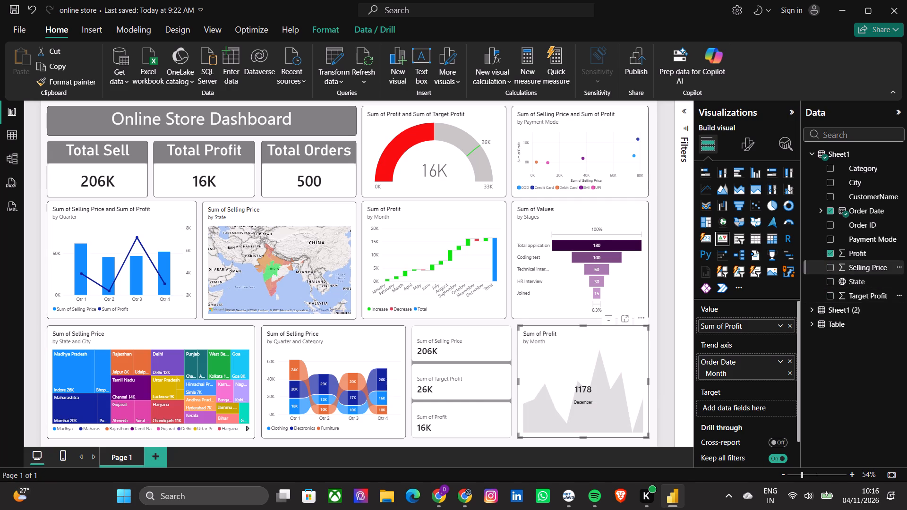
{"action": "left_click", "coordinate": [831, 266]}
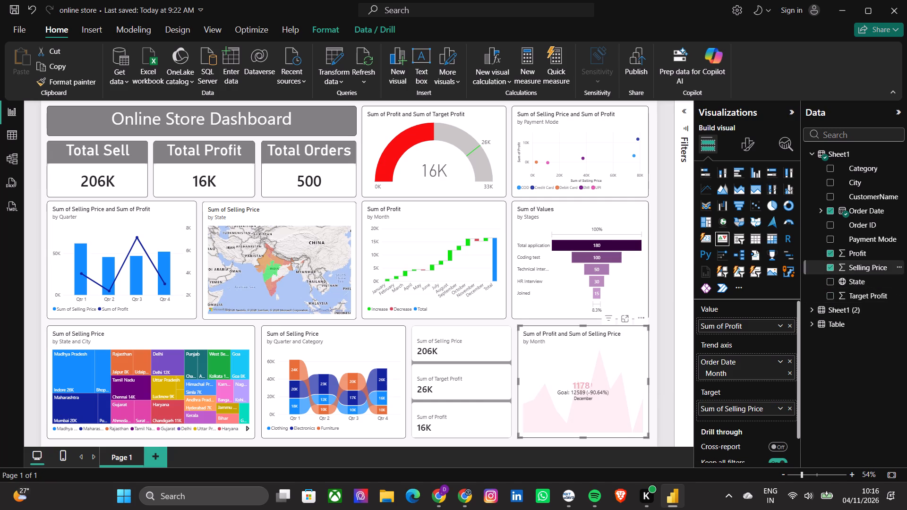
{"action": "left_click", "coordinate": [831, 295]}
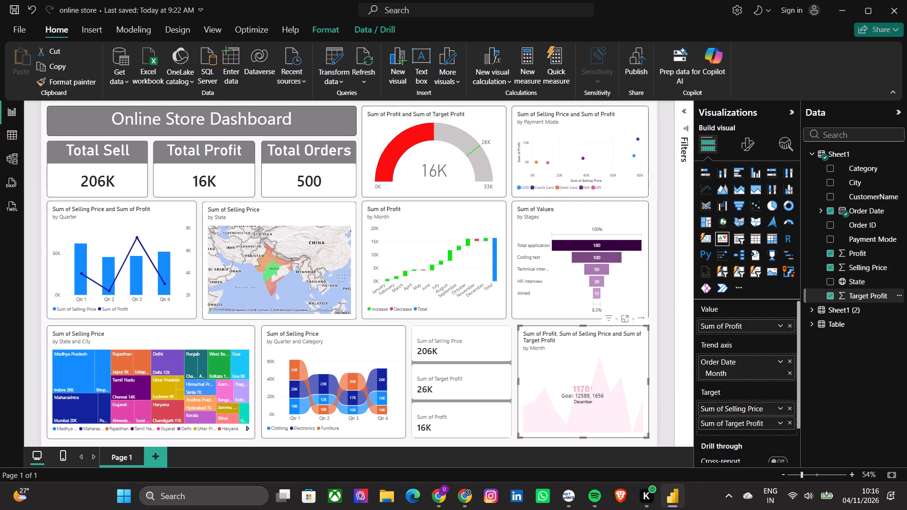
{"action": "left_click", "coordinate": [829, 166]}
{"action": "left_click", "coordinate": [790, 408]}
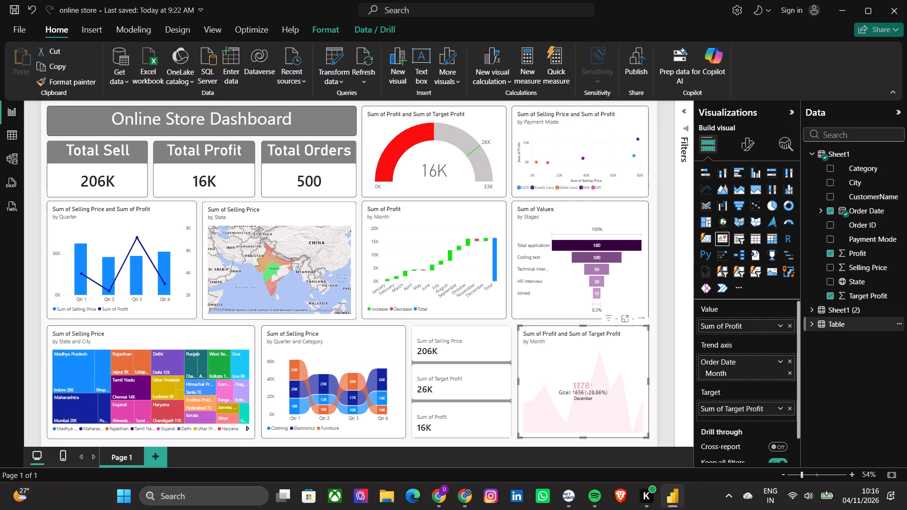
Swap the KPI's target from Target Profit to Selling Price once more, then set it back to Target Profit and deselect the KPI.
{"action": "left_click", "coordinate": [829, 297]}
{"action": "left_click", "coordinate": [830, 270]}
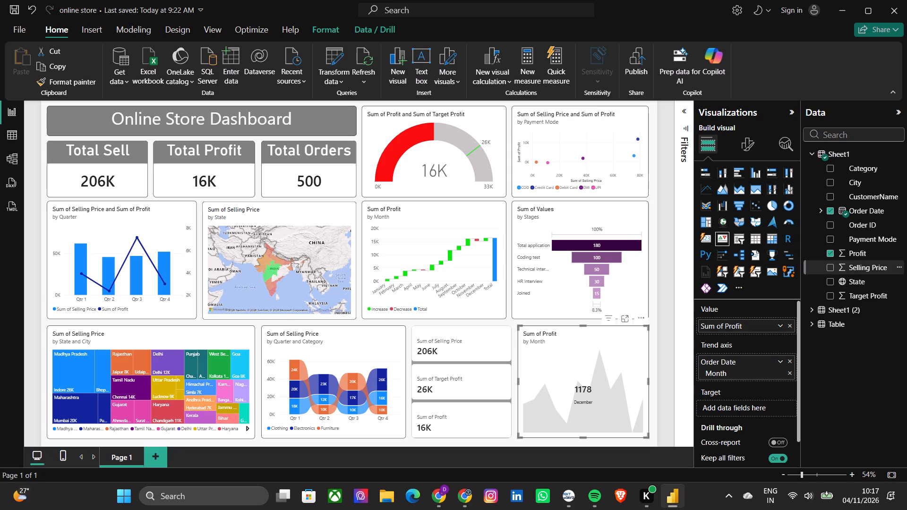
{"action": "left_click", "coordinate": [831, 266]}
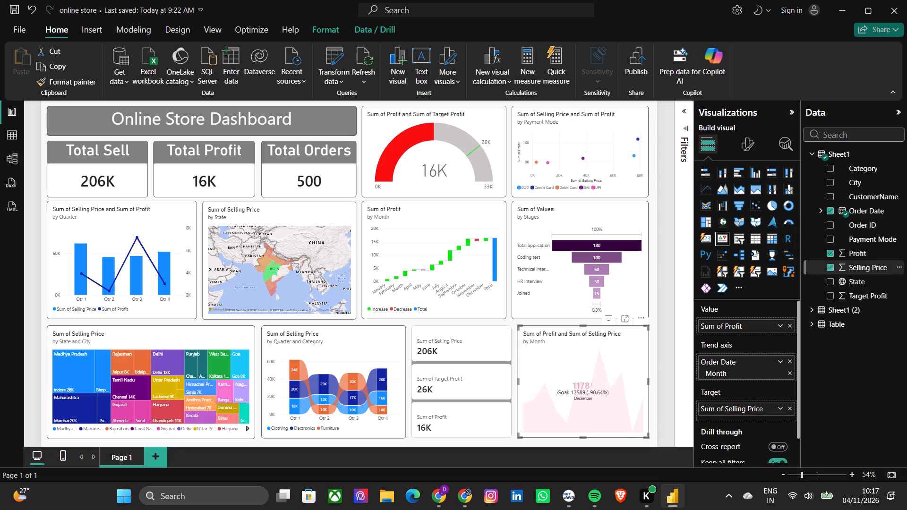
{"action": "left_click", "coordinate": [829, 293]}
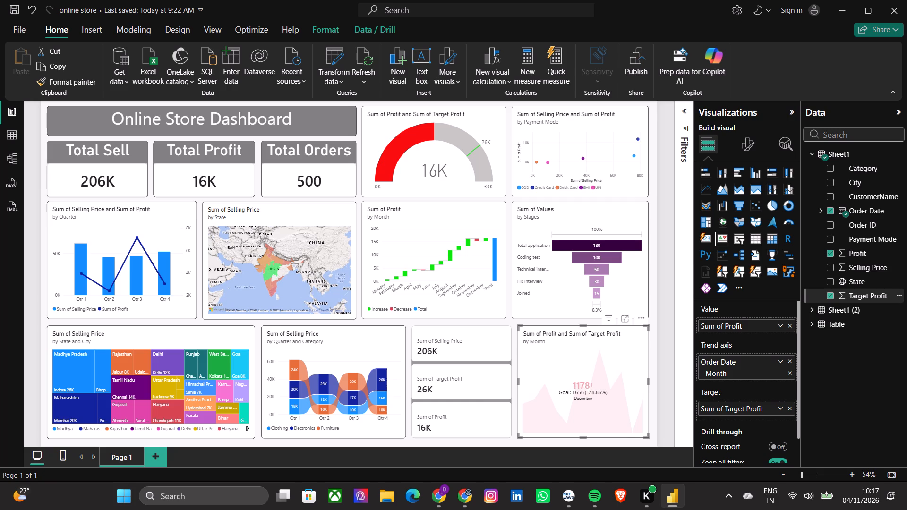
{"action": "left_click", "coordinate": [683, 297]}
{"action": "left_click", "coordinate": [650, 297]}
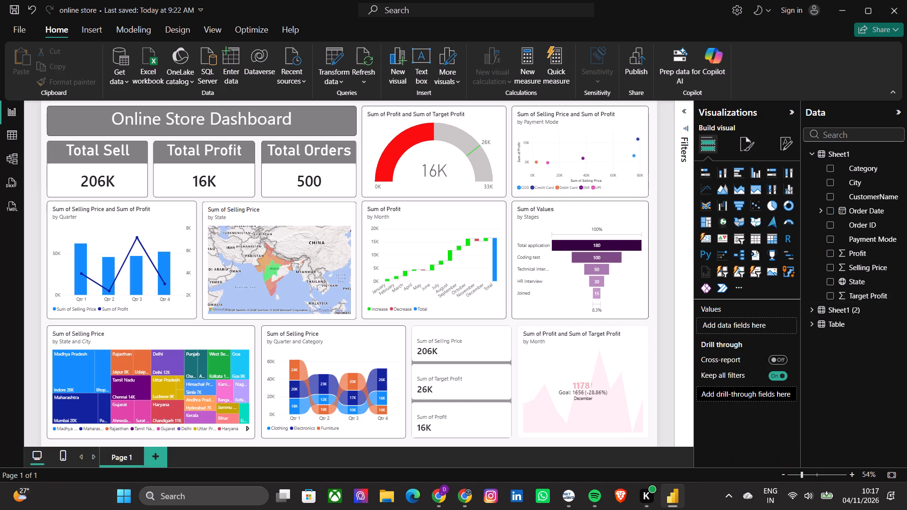
Collapse the Visualizations and Data panes and save the online store report.
{"action": "left_click", "coordinate": [788, 111]}
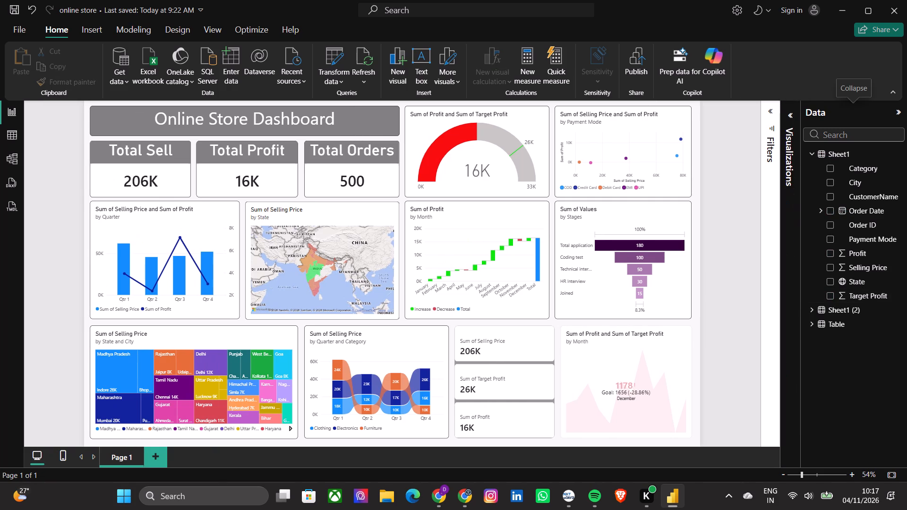
{"action": "left_click", "coordinate": [900, 113]}
{"action": "key", "text": "ctrl+s"}
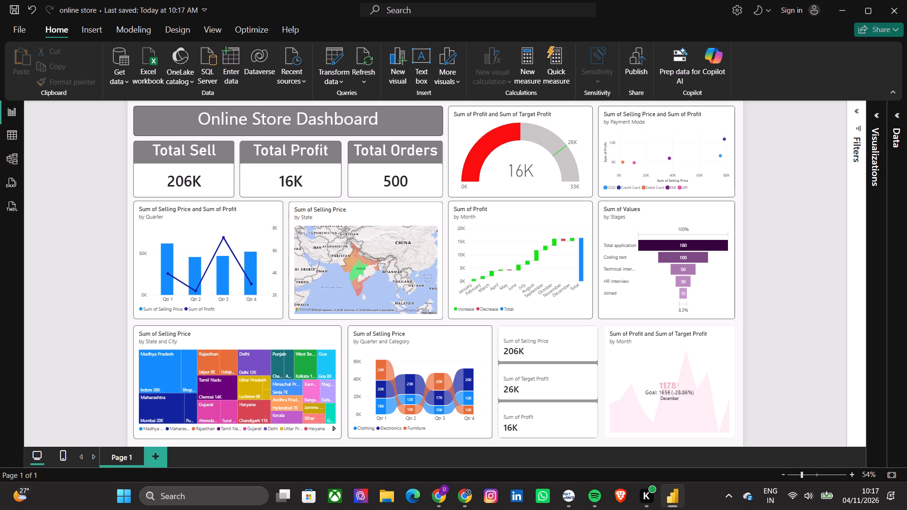
Narrow the Selling Price by Quarter and Category ribbon chart by moving its left edge inward, away from the treemap.
{"action": "left_click", "coordinate": [420, 337]}
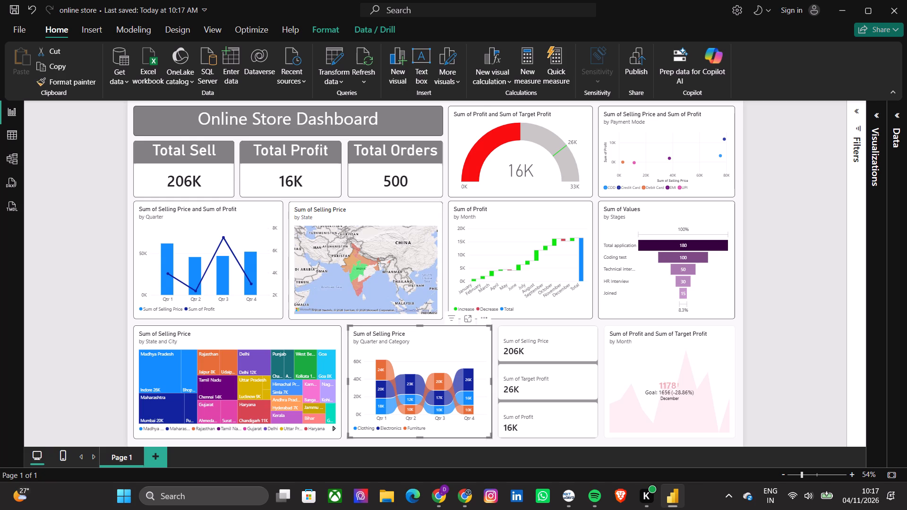
{"action": "left_click_drag", "start_coordinate": [347, 380], "coordinate": [359, 380]}
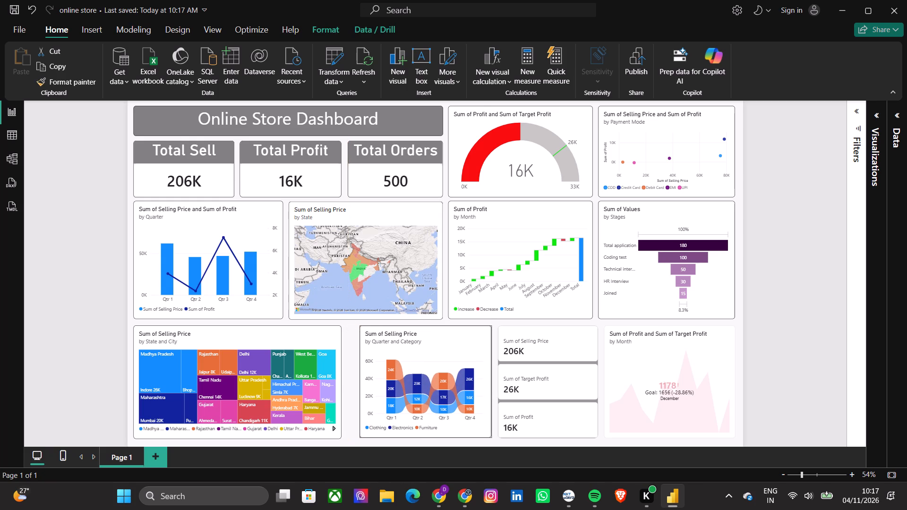
{"action": "left_click_drag", "start_coordinate": [359, 380], "coordinate": [362, 380]}
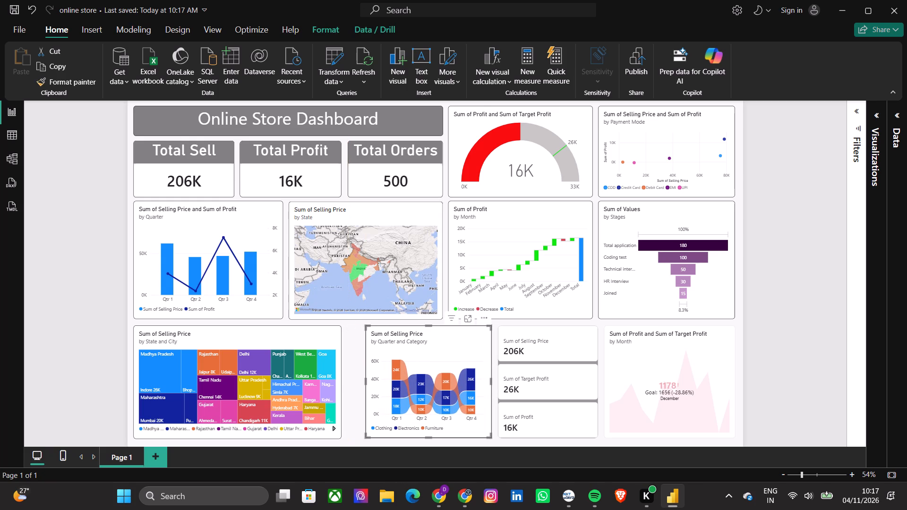
{"action": "left_click", "coordinate": [757, 340]}
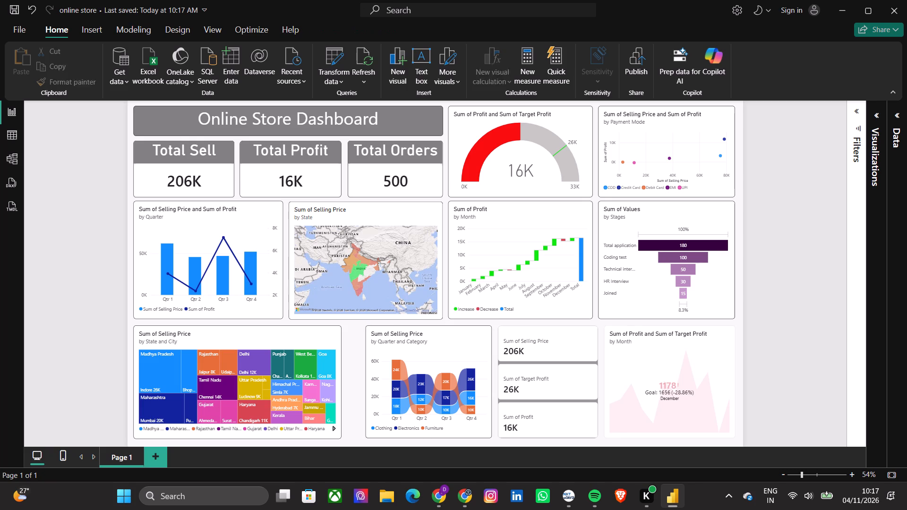
Widen the Selling Price by State and City treemap toward the ribbon chart, leaving a narrow gap between them.
{"action": "left_click", "coordinate": [321, 334]}
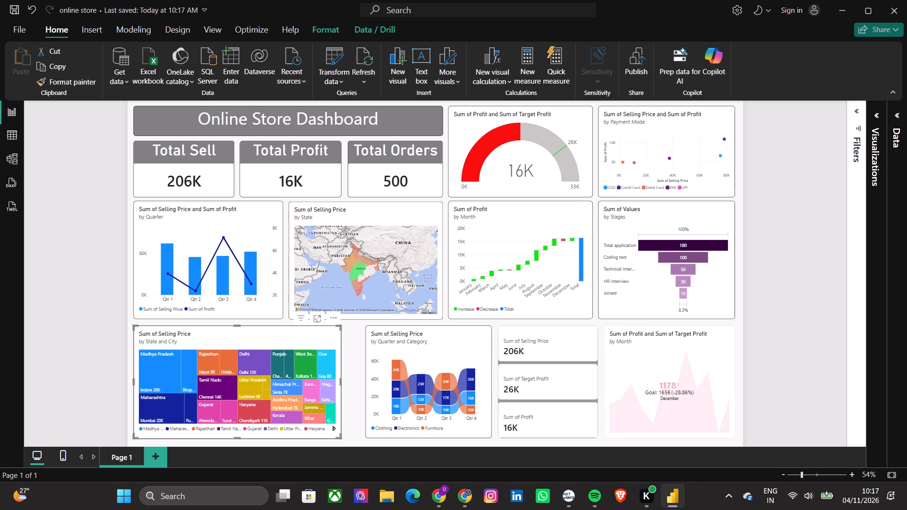
{"action": "left_click_drag", "start_coordinate": [341, 382], "coordinate": [360, 382]}
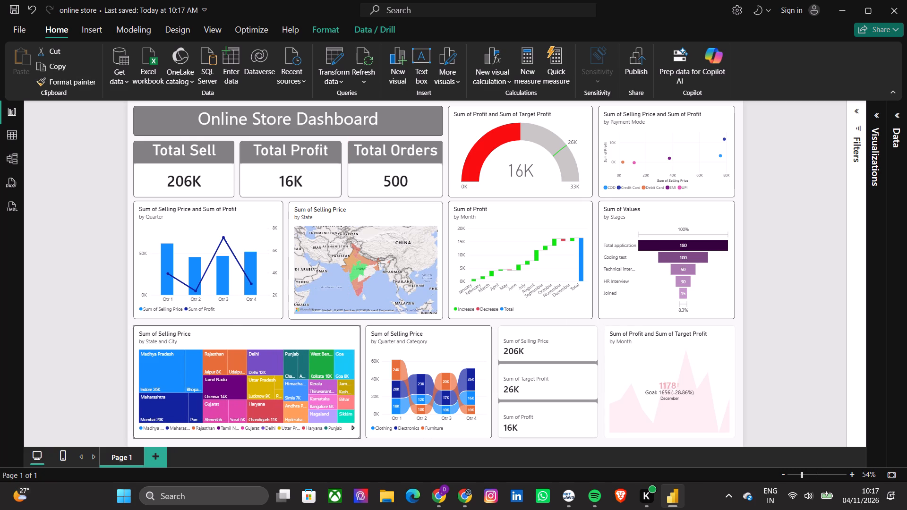
{"action": "left_click_drag", "start_coordinate": [360, 382], "coordinate": [361, 382]}
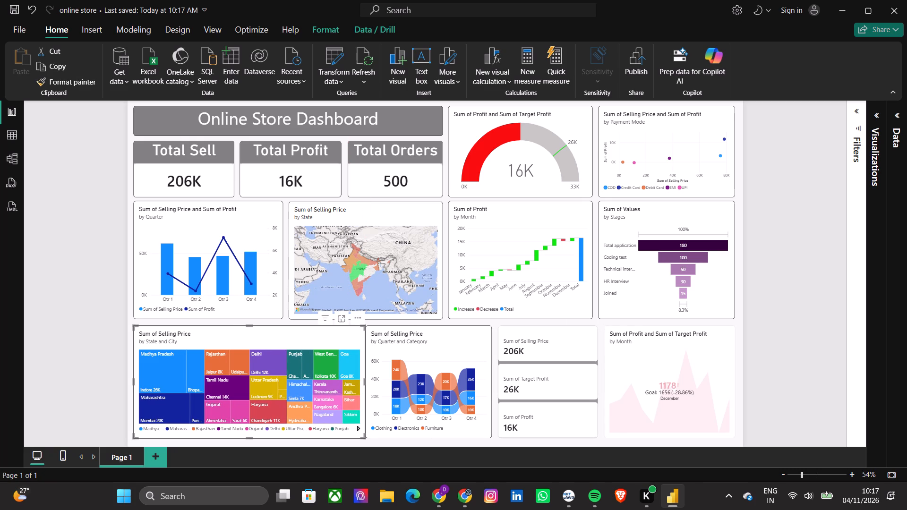
{"action": "left_click_drag", "start_coordinate": [365, 379], "coordinate": [360, 379]}
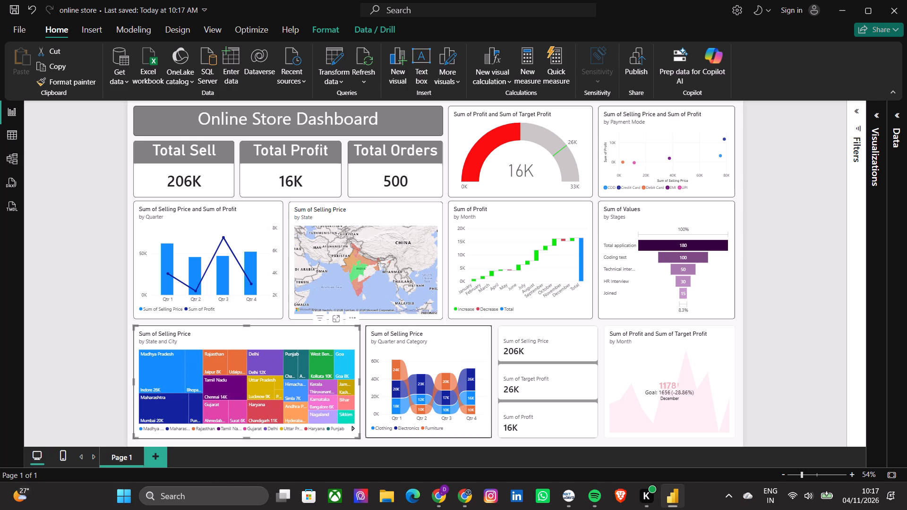
{"action": "left_click", "coordinate": [754, 352]}
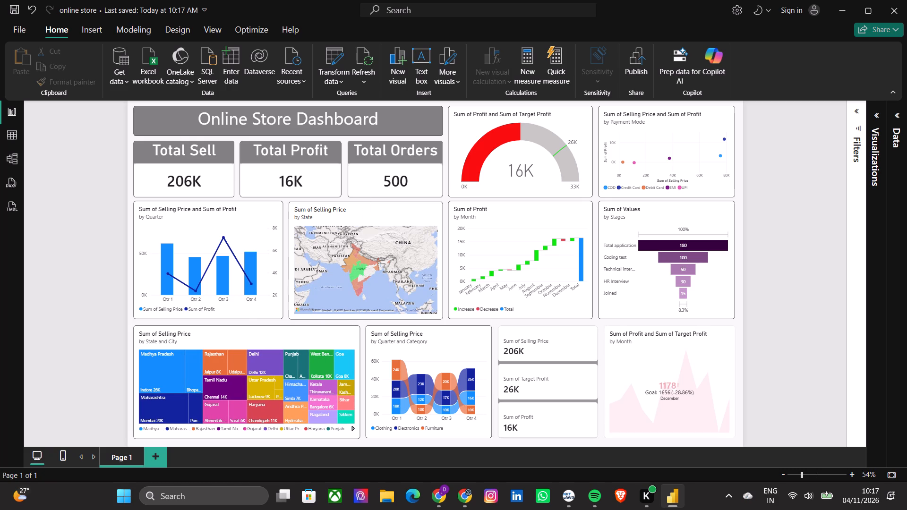
{"action": "left_click", "coordinate": [754, 352]}
Save the online store report with the adjusted chart layout.
{"action": "key", "text": "ctrl+s"}
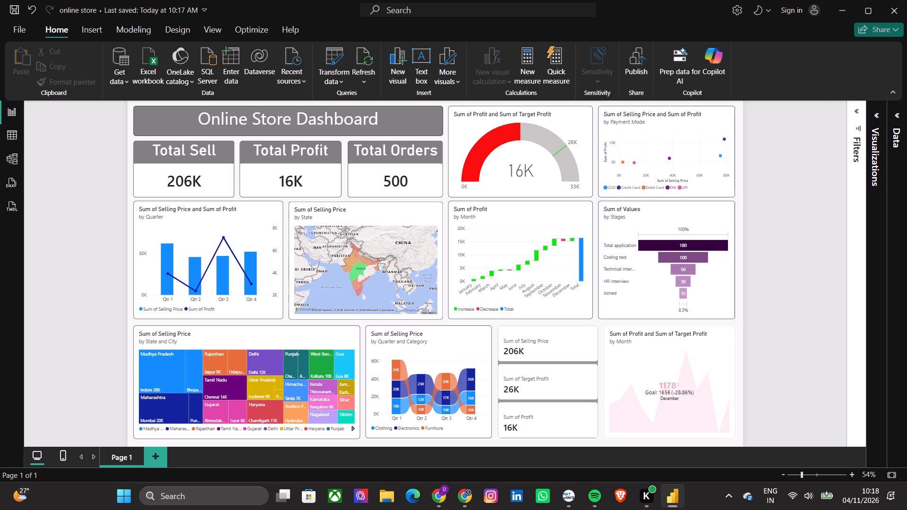
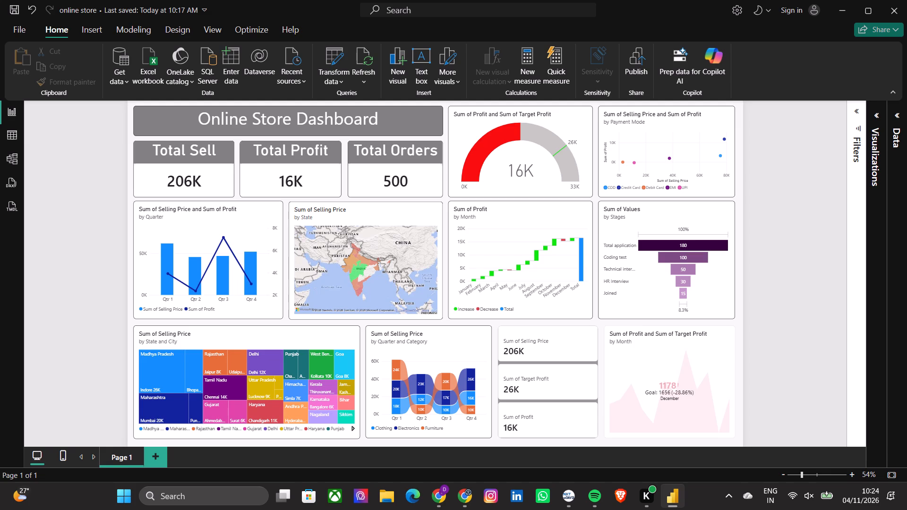
Save the online store report again with the finished dashboard layout.
{"action": "key", "text": "ctrl+s"}
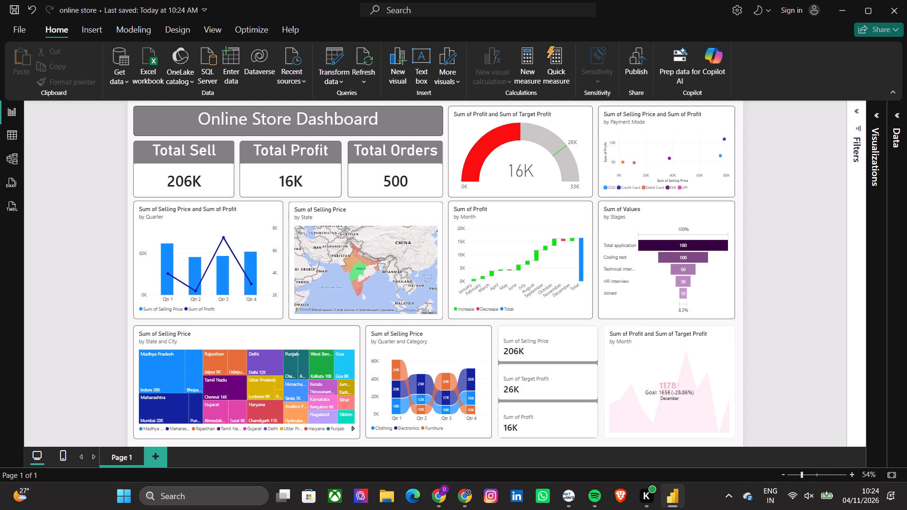
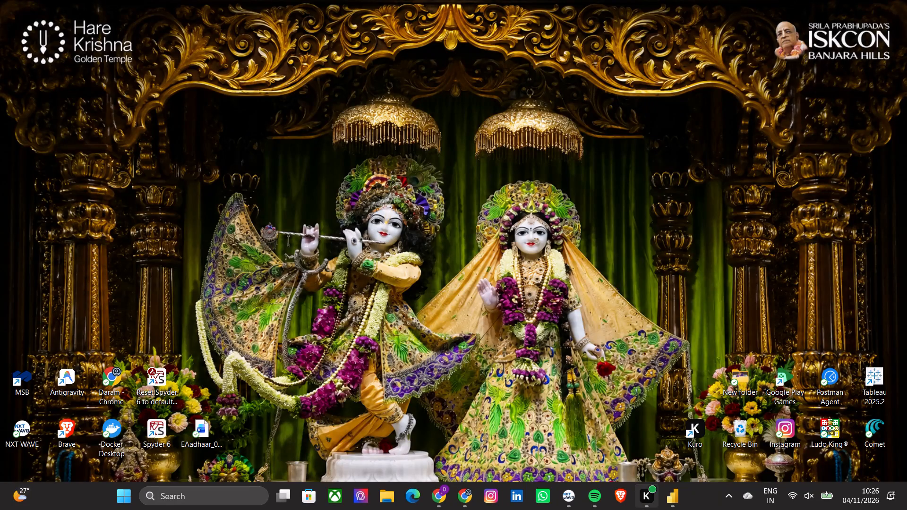
Switch to Power BI and view the Online Store Dashboard page with no visual selected.
{"action": "left_click", "coordinate": [671, 501]}
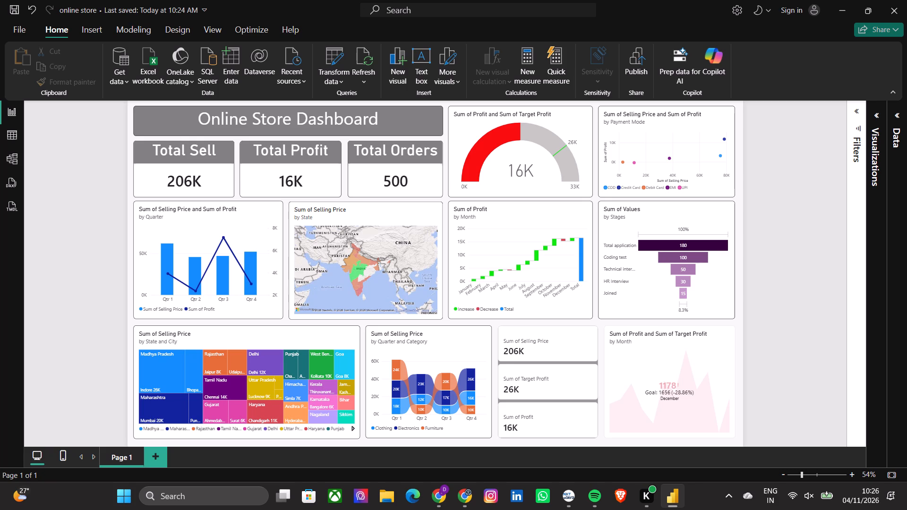
{"action": "left_click", "coordinate": [771, 341]}
Switch to the NxtWave course window showing the Adding a KPI slides.
{"action": "left_click", "coordinate": [572, 494]}
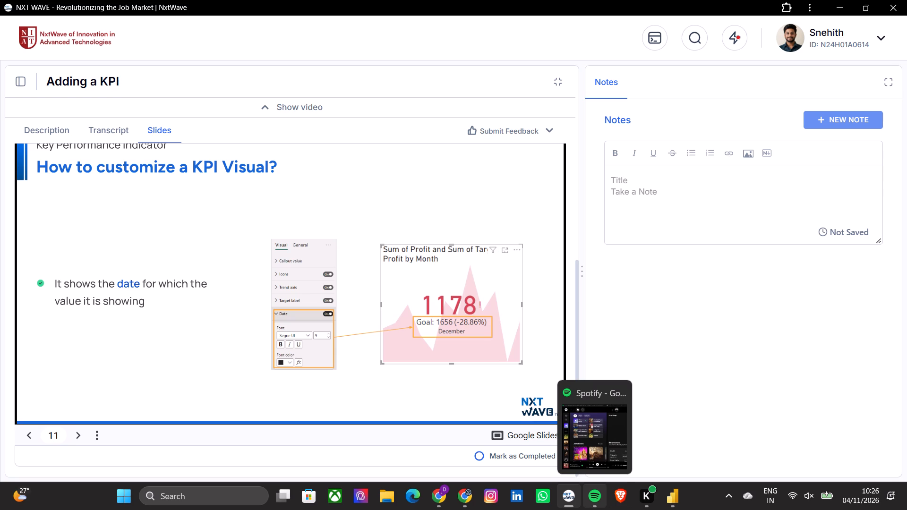
Switch to the Spotify player window.
{"action": "left_click", "coordinate": [599, 503]}
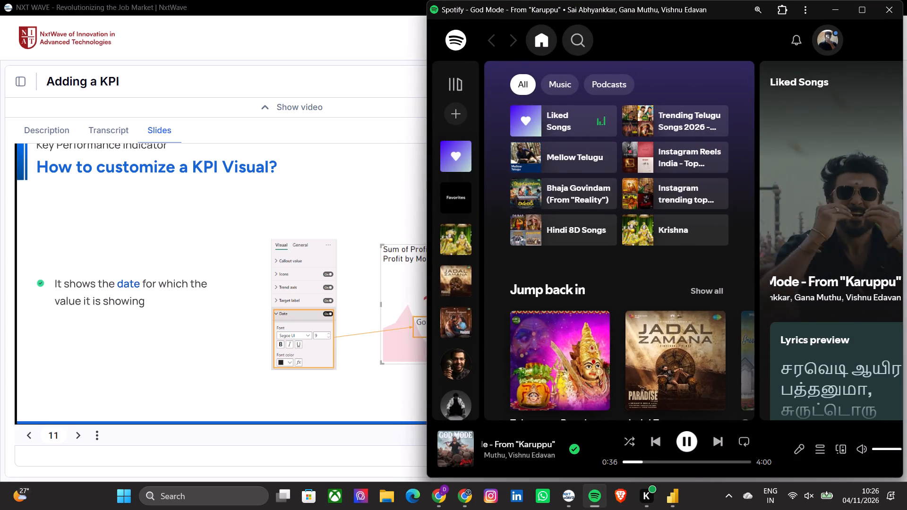
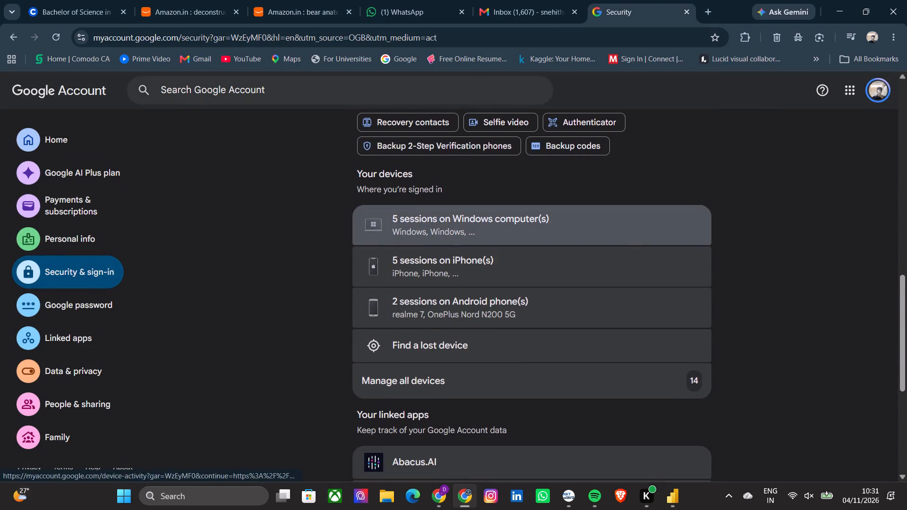
Open the Windows computer sessions in the Google Account device list and examine the signed-in Windows and iPhone sessions.
{"action": "left_click", "coordinate": [483, 226]}
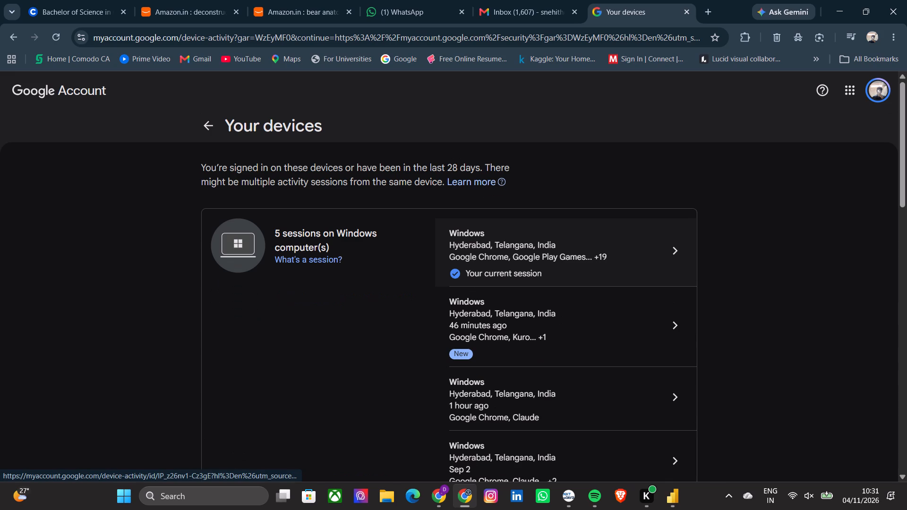
{"action": "scroll", "coordinate": [483, 226], "scroll_direction": "down", "scroll_amount": 4}
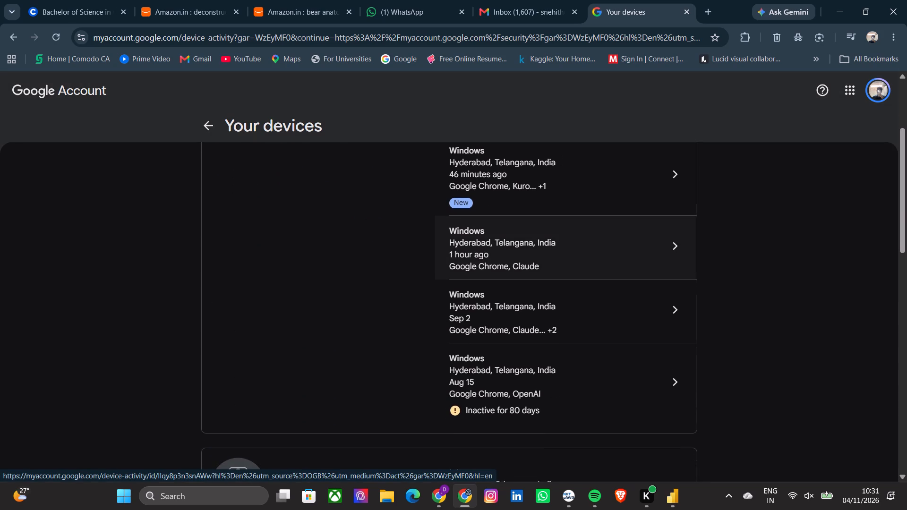
{"action": "scroll", "coordinate": [483, 226], "scroll_direction": "right", "scroll_amount": 2}
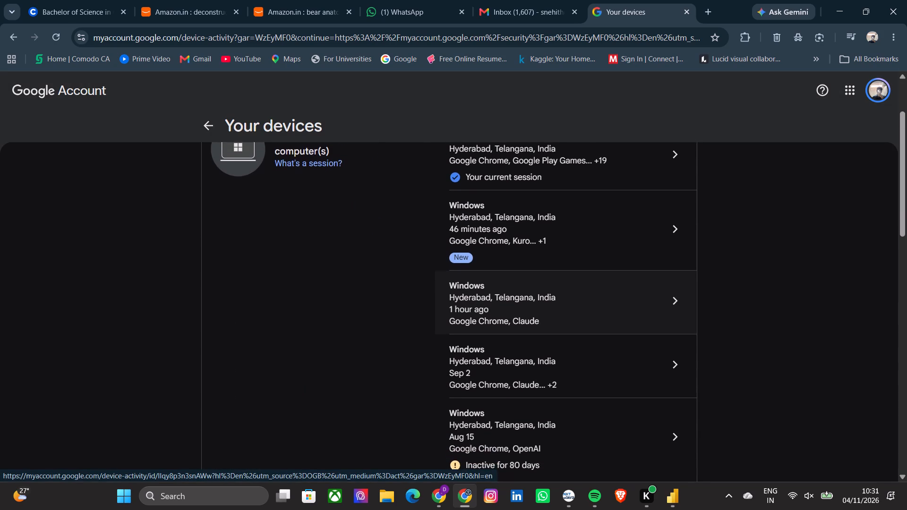
{"action": "scroll", "coordinate": [483, 226], "scroll_direction": "right", "scroll_amount": 1}
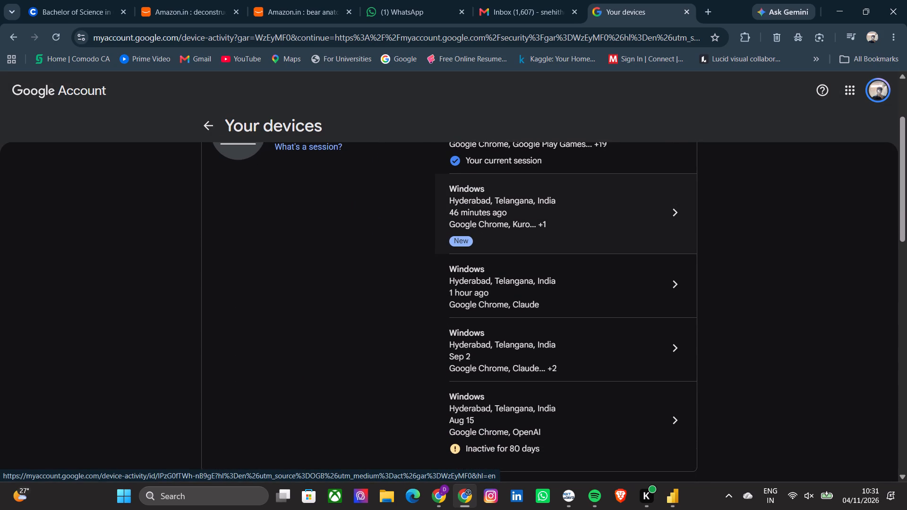
{"action": "scroll", "coordinate": [741, 229], "scroll_direction": "down", "scroll_amount": 5}
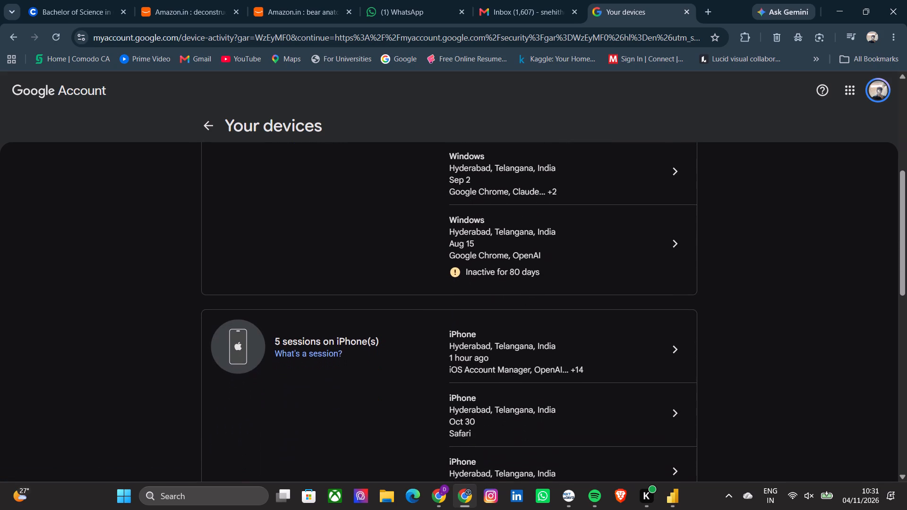
{"action": "scroll", "coordinate": [741, 229], "scroll_direction": "down", "scroll_amount": 2}
{"action": "scroll", "coordinate": [741, 229], "scroll_direction": "up", "scroll_amount": 1}
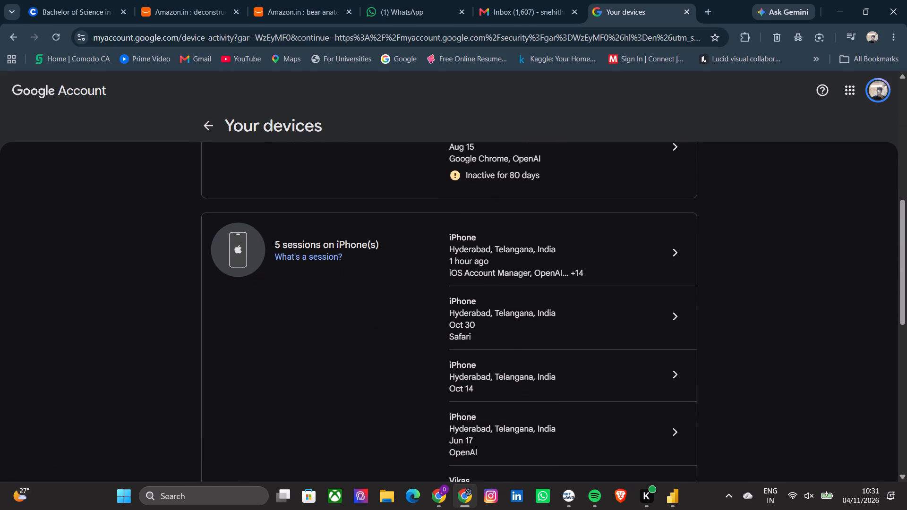
{"action": "scroll", "coordinate": [741, 229], "scroll_direction": "up", "scroll_amount": 1}
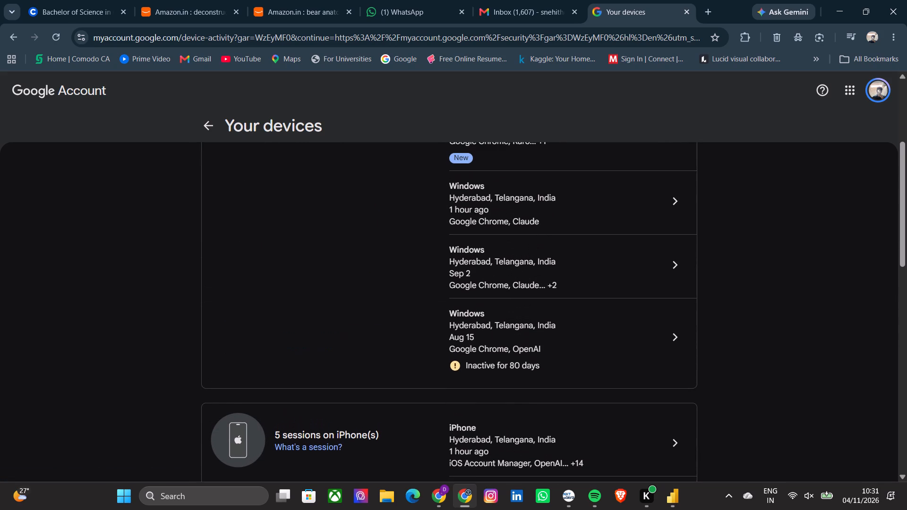
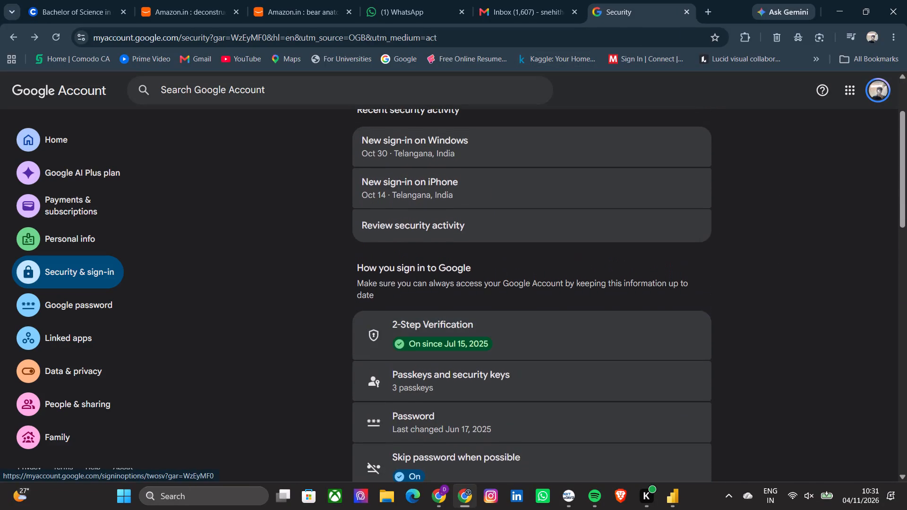
Reopen the Windows computer sessions from the account's security settings and examine the signed-in device list.
{"action": "scroll", "coordinate": [531, 296], "scroll_direction": "up", "scroll_amount": 2}
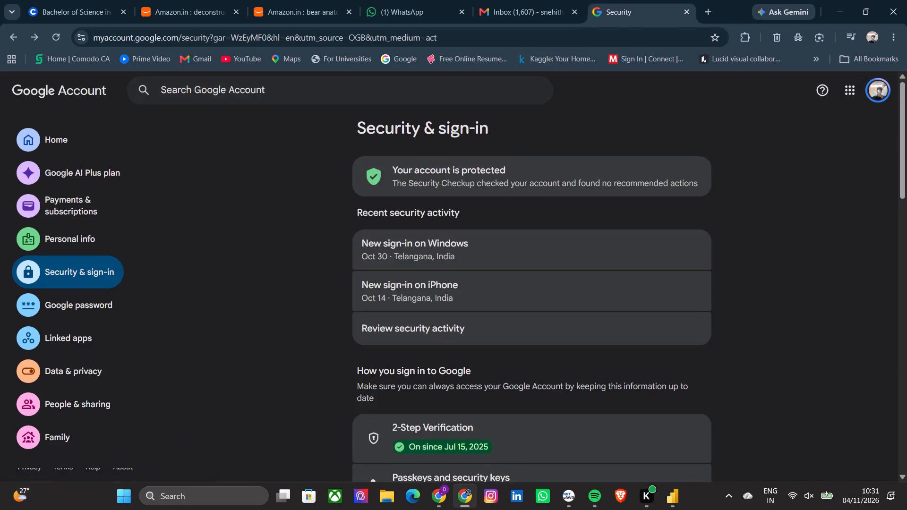
{"action": "scroll", "coordinate": [531, 296], "scroll_direction": "down", "scroll_amount": 7}
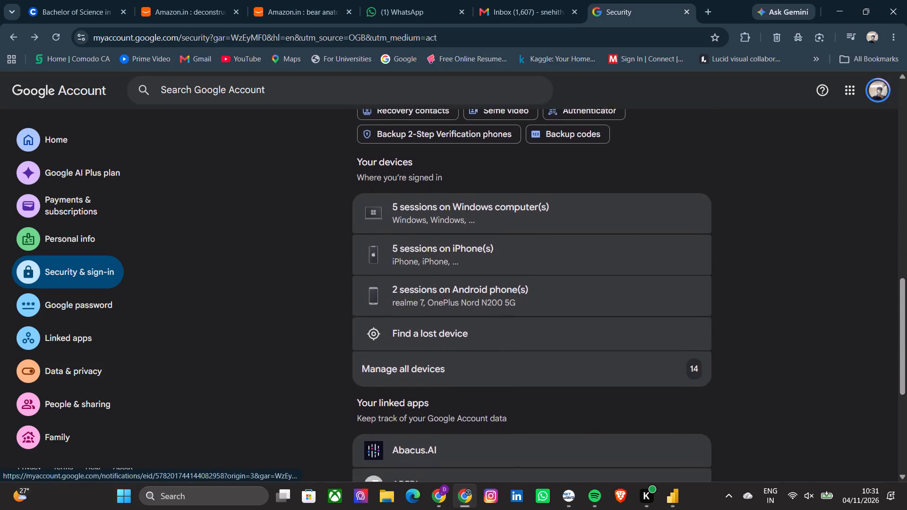
{"action": "left_click", "coordinate": [484, 202]}
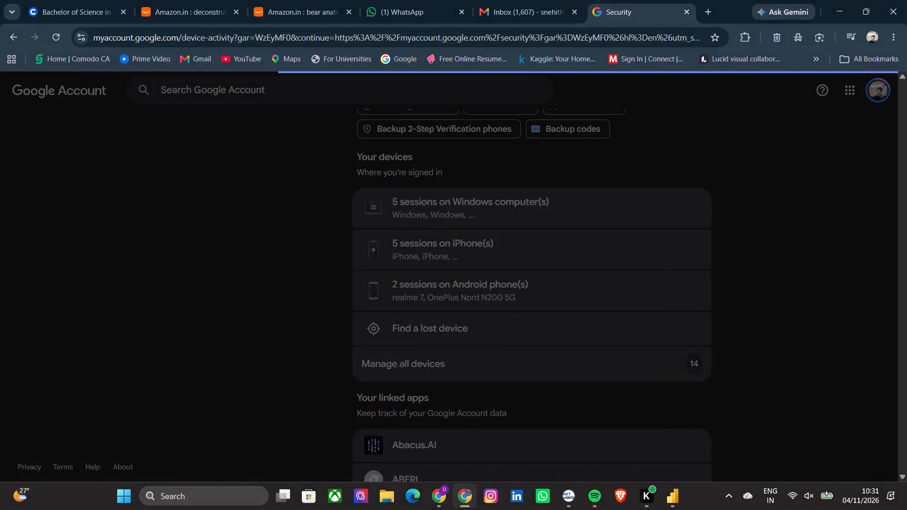
{"action": "scroll", "coordinate": [560, 369], "scroll_direction": "down", "scroll_amount": 1}
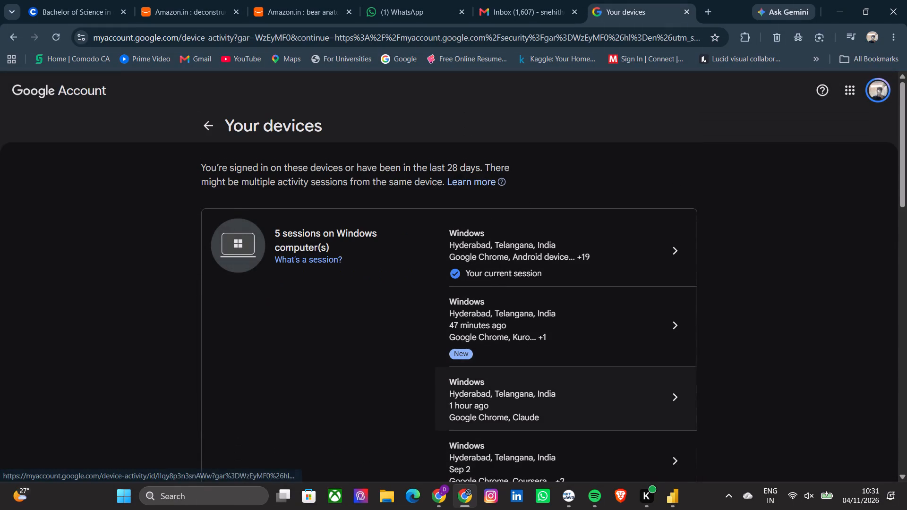
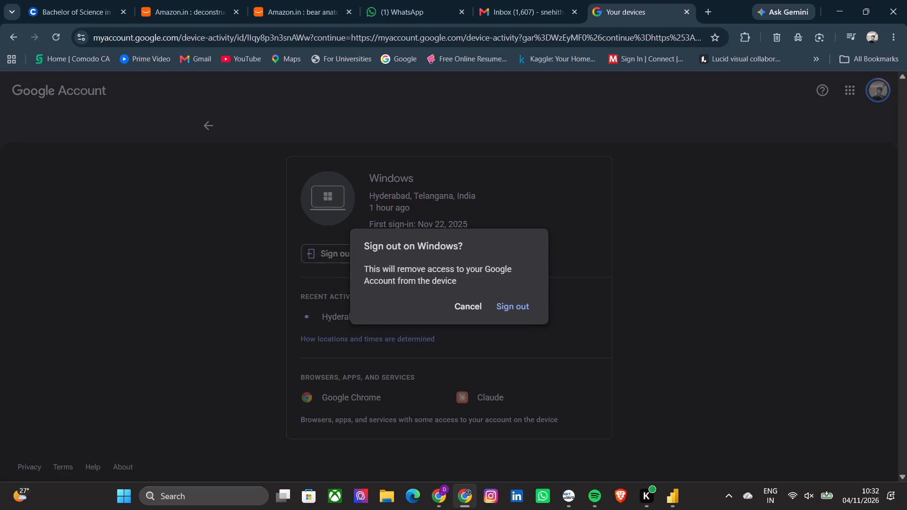
Sign out the Windows session that uses Google Chrome and Claude from the Google Account.
{"action": "left_click", "coordinate": [514, 310]}
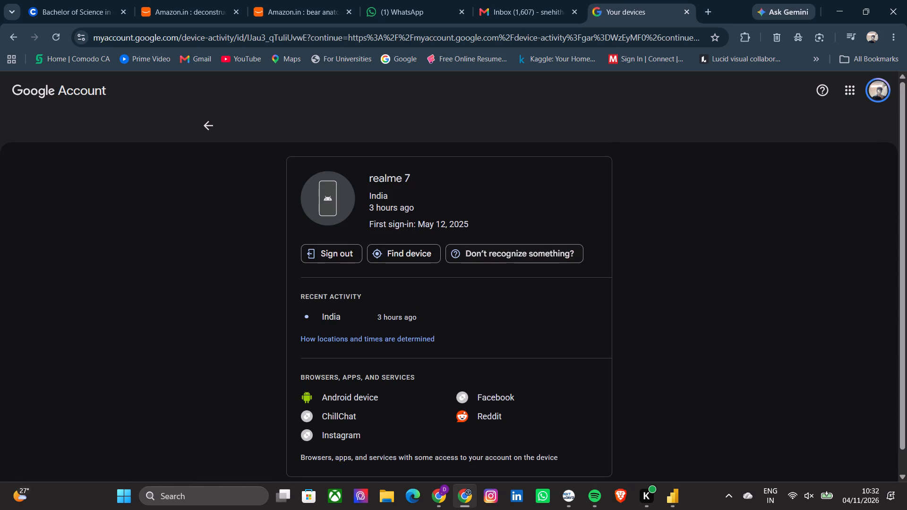
Sign the realme 7 phone out of the Google Account and dismiss the third-party app access notice.
{"action": "left_click", "coordinate": [338, 255]}
{"action": "left_click", "coordinate": [510, 308]}
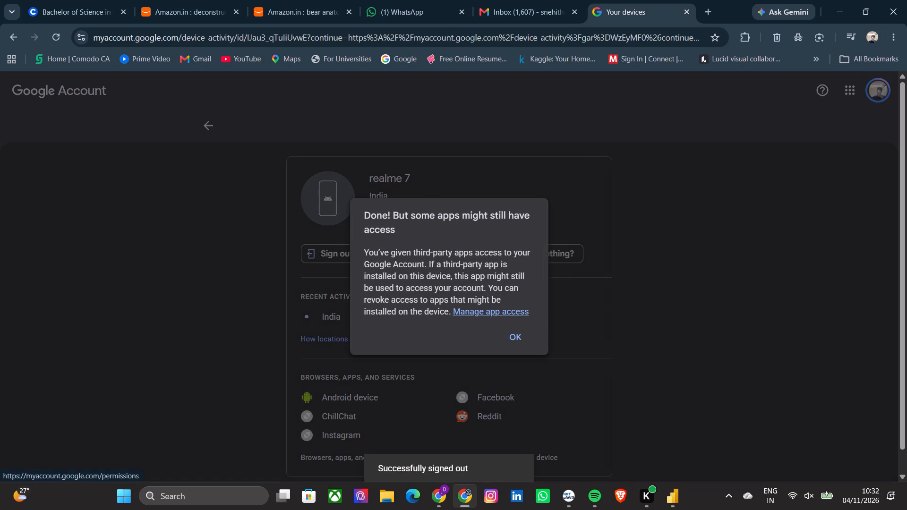
{"action": "left_click", "coordinate": [510, 340]}
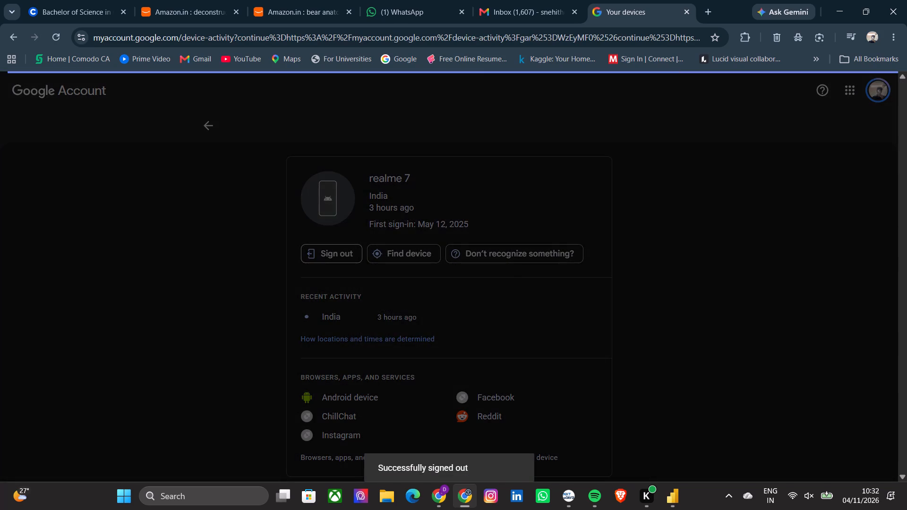
Find the OnePlus Nord N200 5G in the device list and sign it out of the Google Account.
{"action": "scroll", "coordinate": [782, 320], "scroll_direction": "down", "scroll_amount": 4}
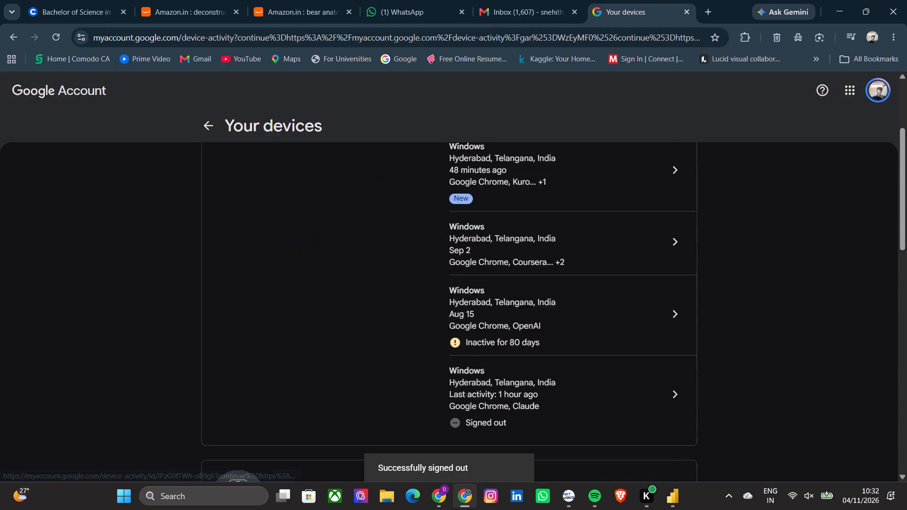
{"action": "scroll", "coordinate": [782, 320], "scroll_direction": "down", "scroll_amount": 2}
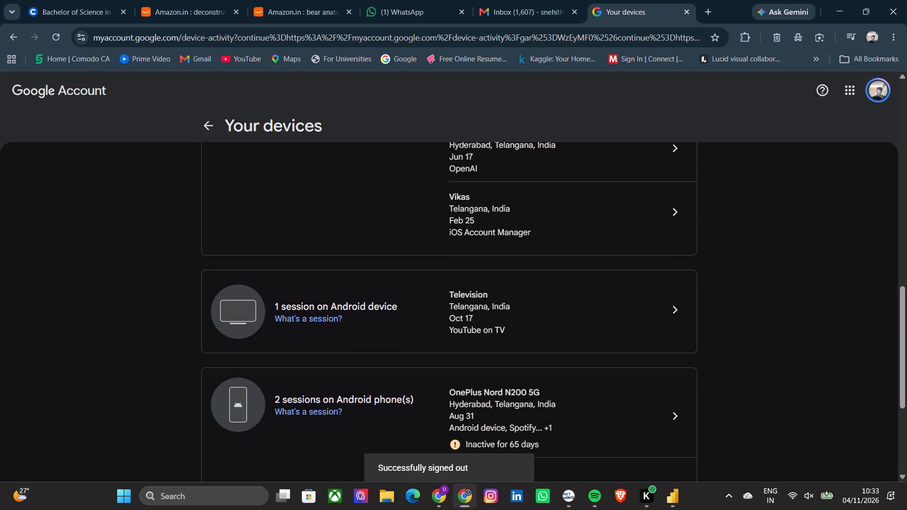
{"action": "scroll", "coordinate": [782, 320], "scroll_direction": "down", "scroll_amount": 4}
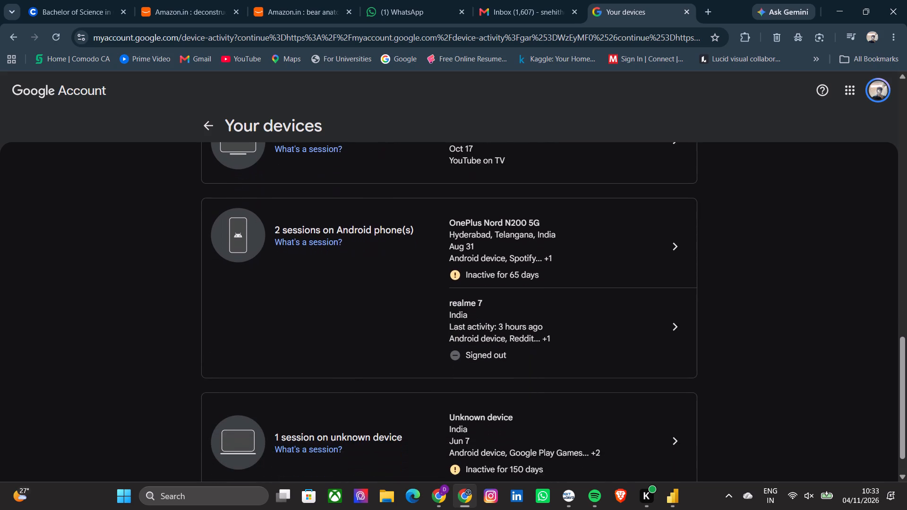
{"action": "left_click", "coordinate": [679, 243]}
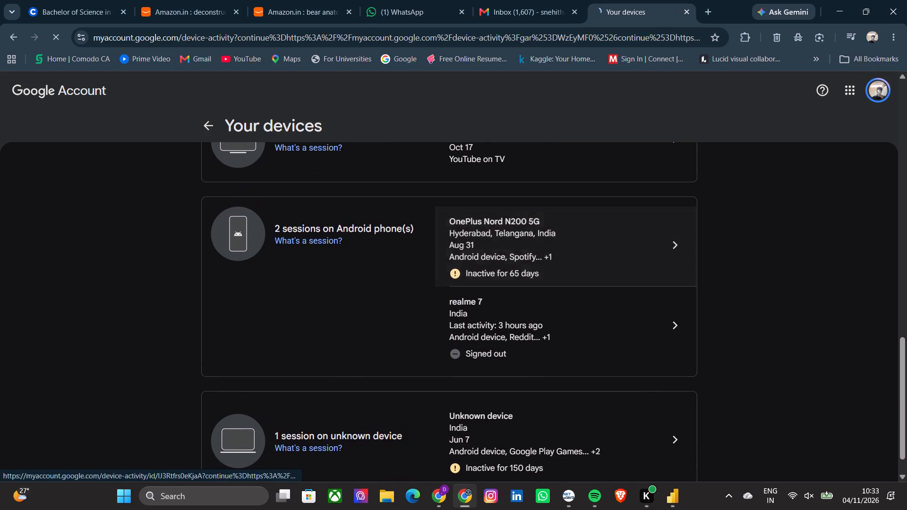
{"action": "left_click", "coordinate": [330, 257]}
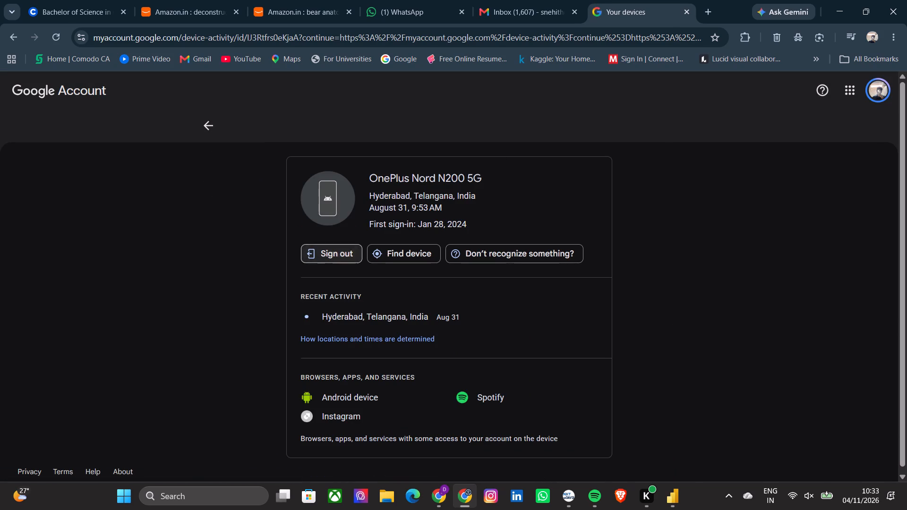
{"action": "left_click", "coordinate": [512, 305]}
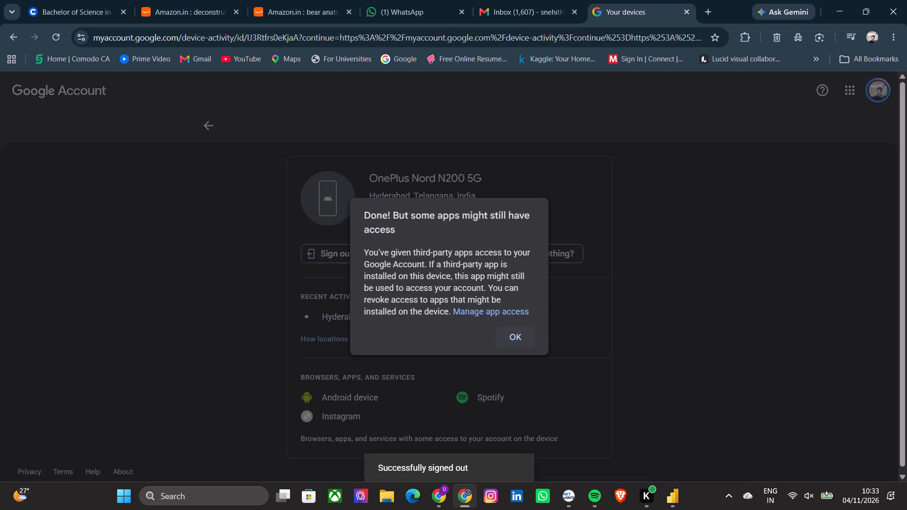
{"action": "left_click", "coordinate": [513, 343]}
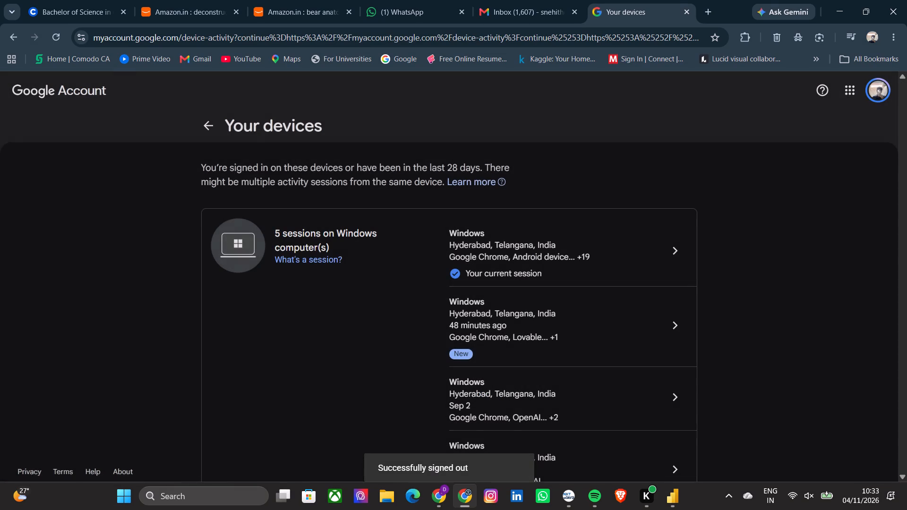
Find the unknown device session from Jun 7 in the device list and sign it out of the account.
{"action": "scroll", "coordinate": [513, 343], "scroll_direction": "down", "scroll_amount": 10}
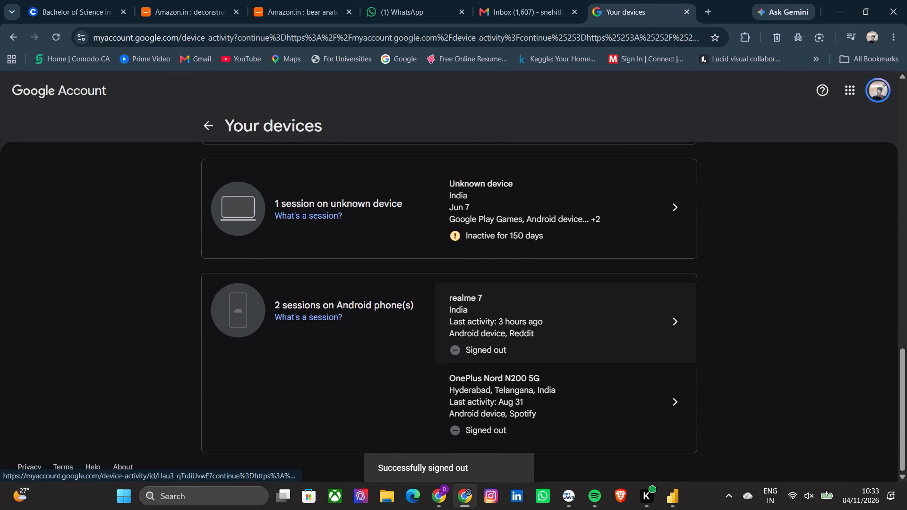
{"action": "scroll", "coordinate": [513, 343], "scroll_direction": "up", "scroll_amount": 2}
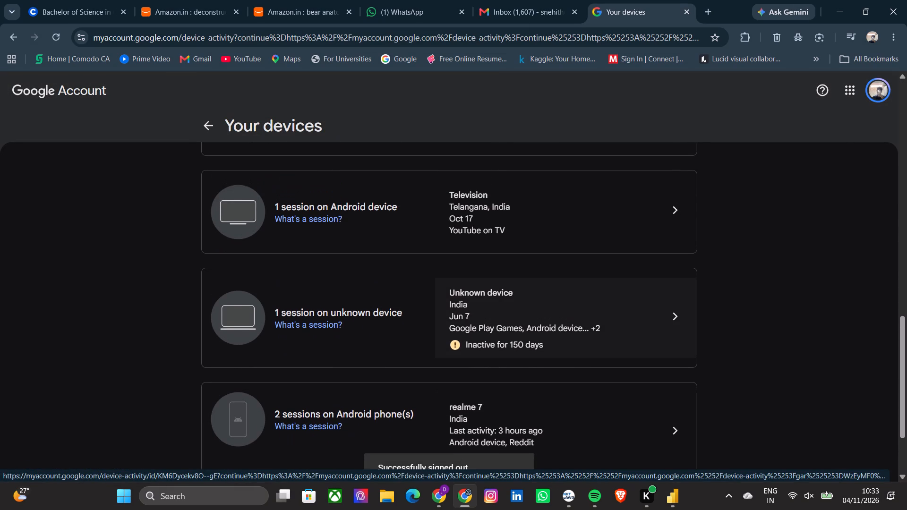
{"action": "left_click", "coordinate": [674, 323]}
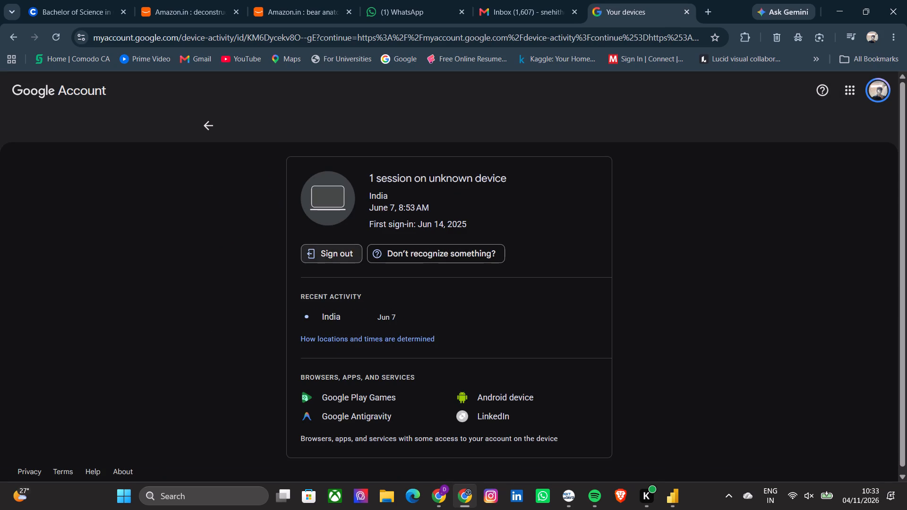
{"action": "left_click", "coordinate": [351, 251]}
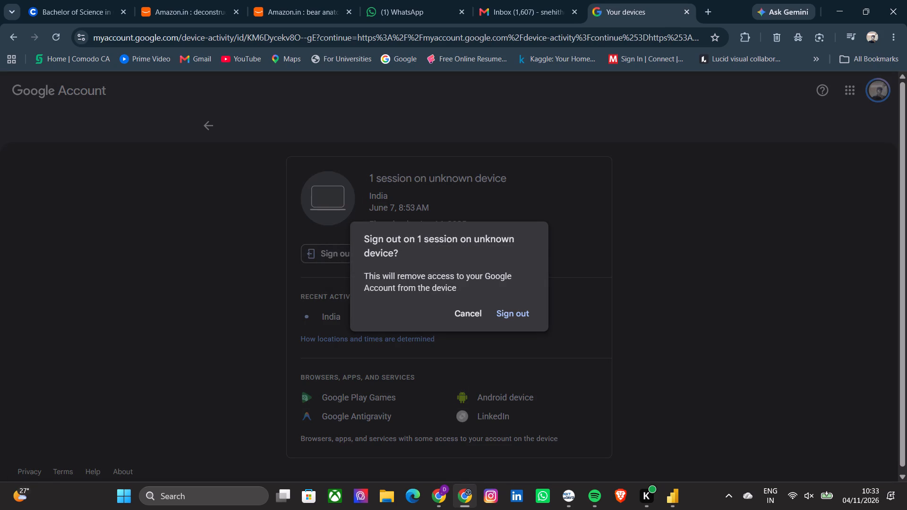
{"action": "left_click", "coordinate": [516, 309]}
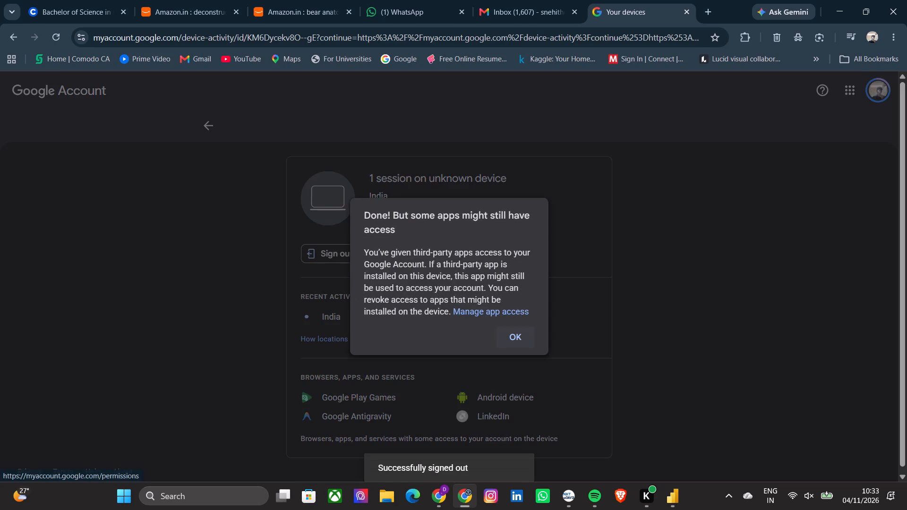
{"action": "left_click", "coordinate": [514, 333]}
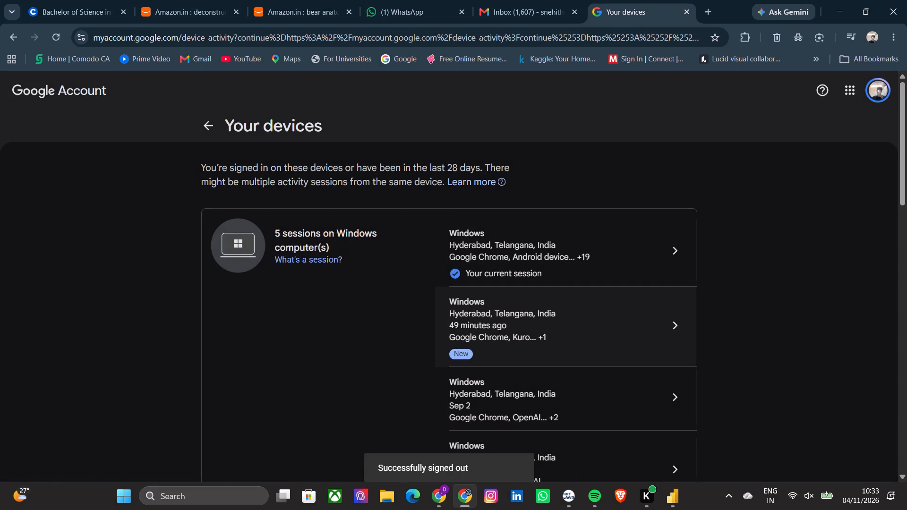
Look through the Windows and iPhone sessions and try to open the Feb 25 iOS Account Manager session's details.
{"action": "scroll", "coordinate": [779, 365], "scroll_direction": "down", "scroll_amount": 4}
{"action": "scroll", "coordinate": [779, 365], "scroll_direction": "up", "scroll_amount": 2}
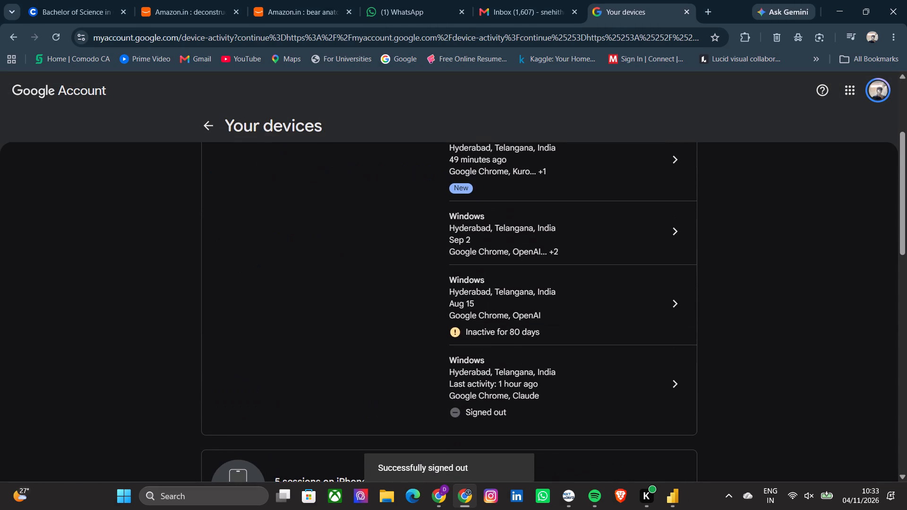
{"action": "scroll", "coordinate": [779, 365], "scroll_direction": "down", "scroll_amount": 4}
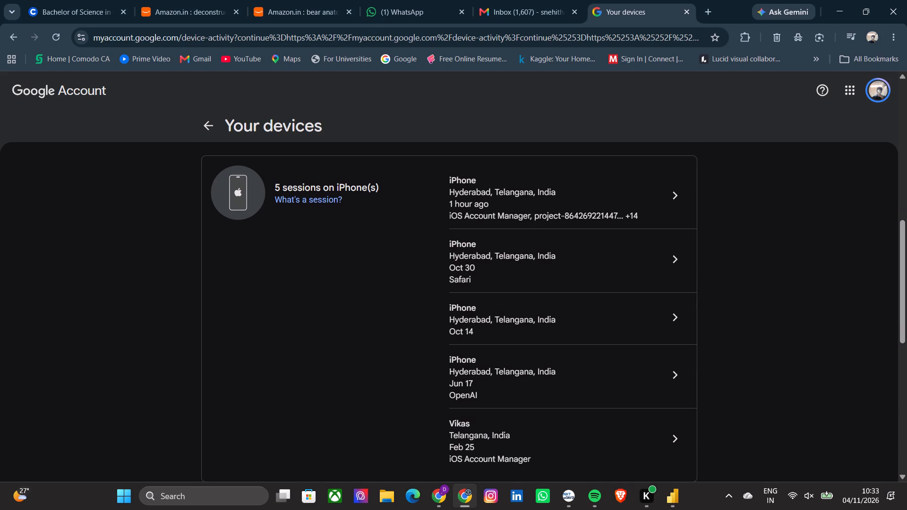
{"action": "scroll", "coordinate": [779, 365], "scroll_direction": "down", "scroll_amount": 2}
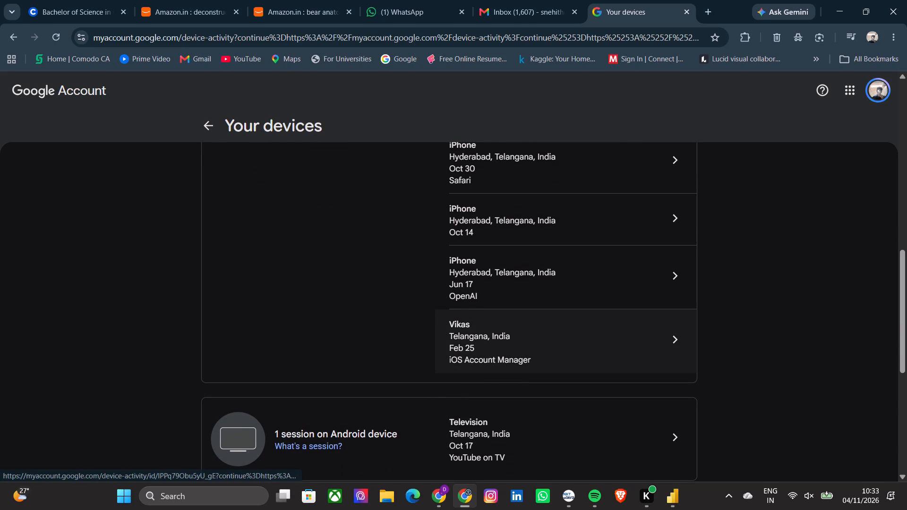
{"action": "scroll", "coordinate": [673, 339], "scroll_direction": "right", "scroll_amount": 1}
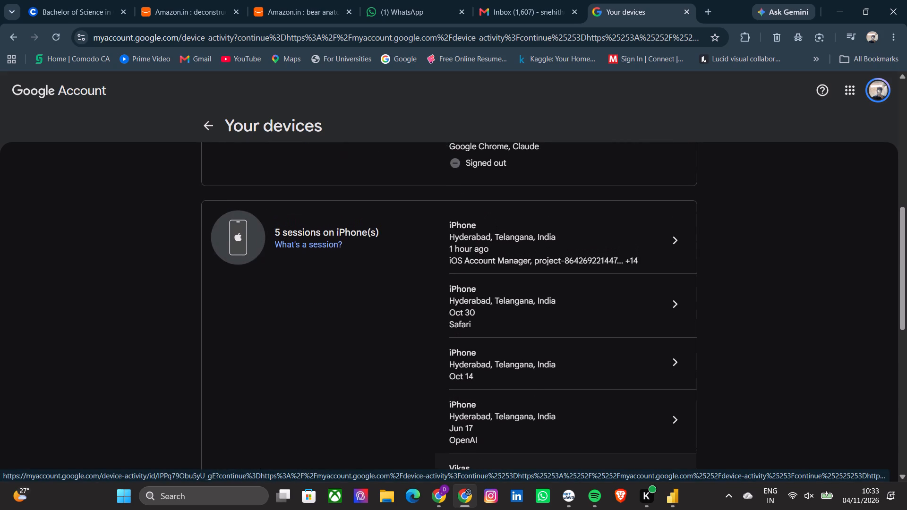
{"action": "scroll", "coordinate": [673, 339], "scroll_direction": "right", "scroll_amount": 1}
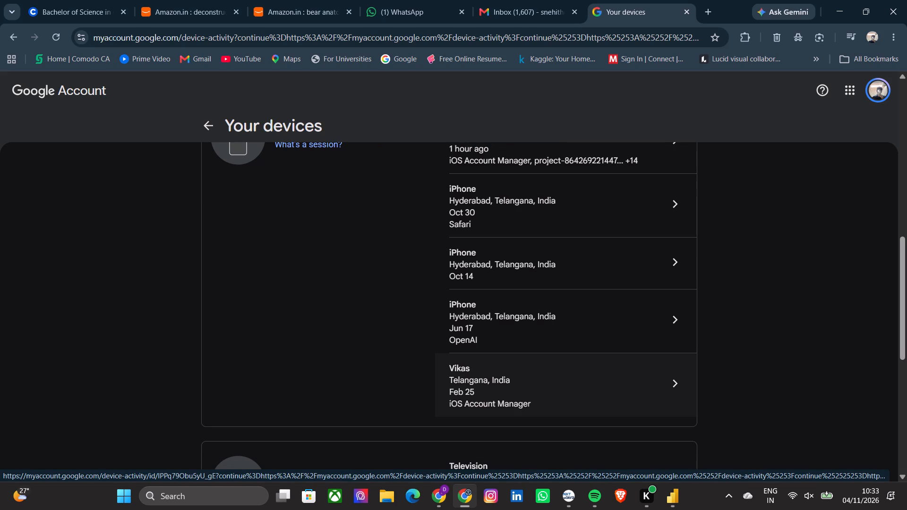
{"action": "left_click", "coordinate": [674, 385]}
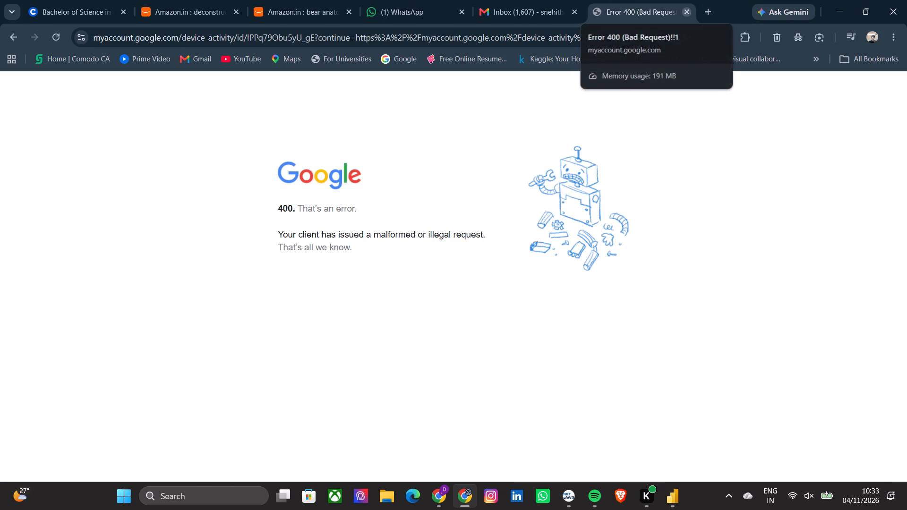
{"action": "scroll", "coordinate": [440, 229], "scroll_direction": "right", "scroll_amount": 10}
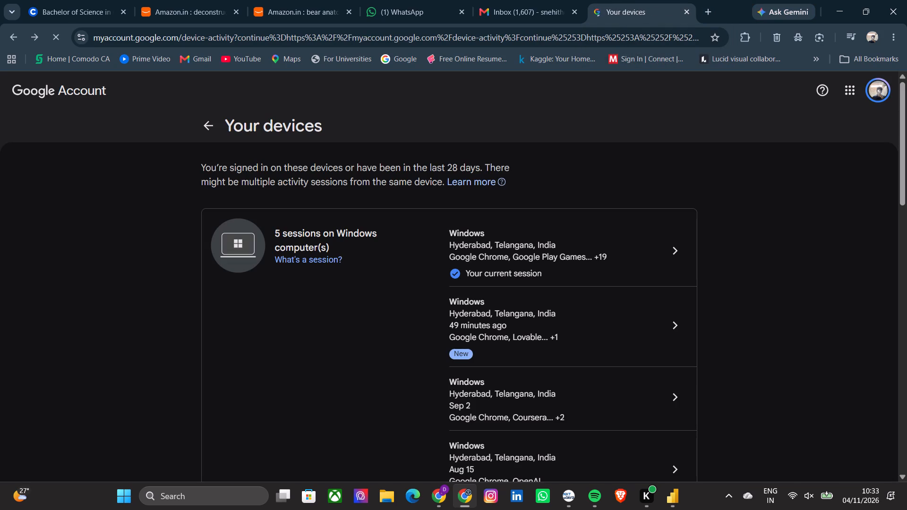
{"action": "scroll", "coordinate": [440, 229], "scroll_direction": "up", "scroll_amount": 9}
{"action": "left_click", "coordinate": [209, 119]}
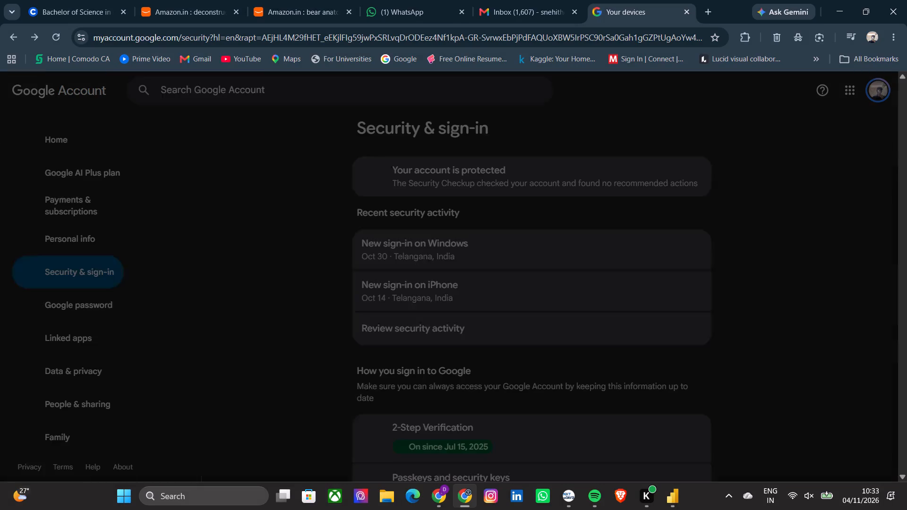
{"action": "scroll", "coordinate": [249, 253], "scroll_direction": "down", "scroll_amount": 5}
{"action": "scroll", "coordinate": [249, 253], "scroll_direction": "up", "scroll_amount": 2}
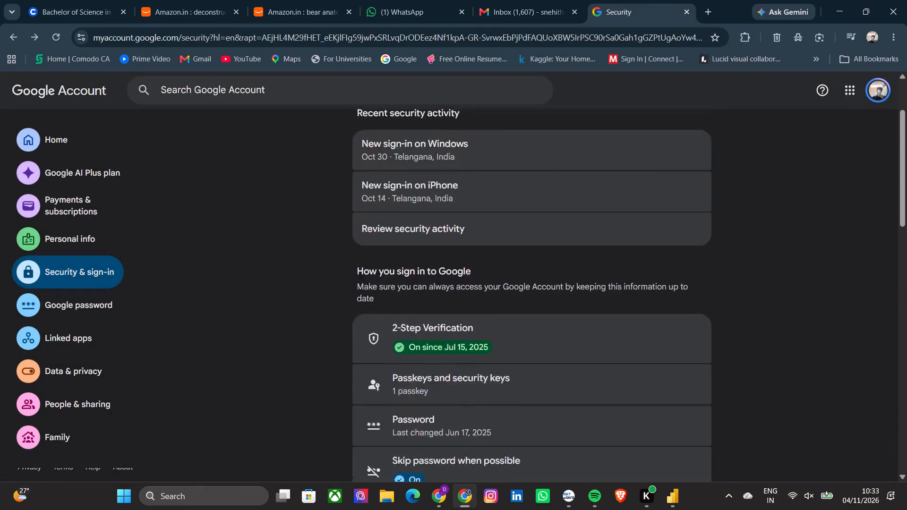